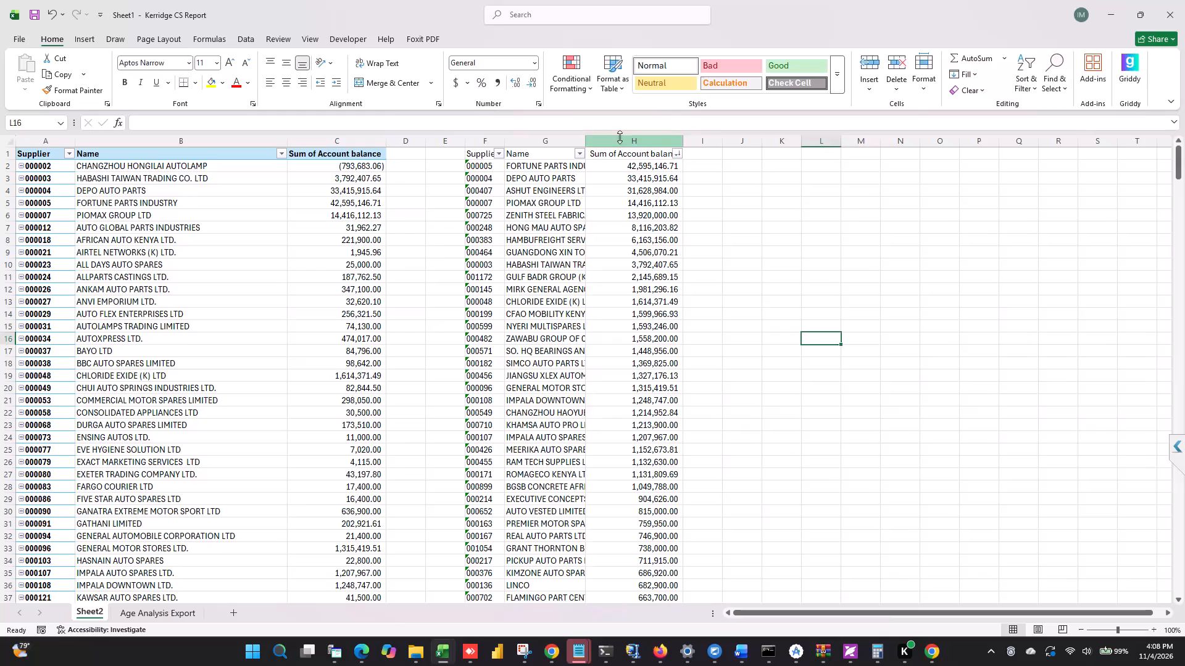
# Widen the Name column G to fit the full supplier names, trimming the excess width.
pyautogui.doubleClick(589, 141)
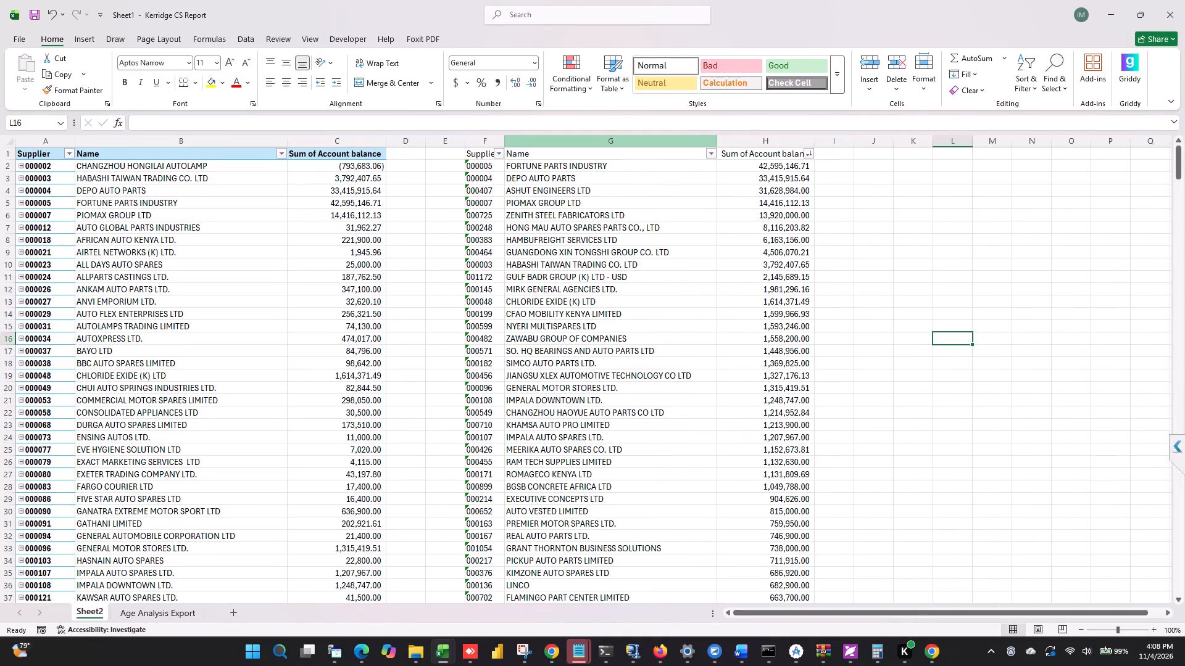
pyautogui.moveTo(718, 146); pyautogui.dragTo(695, 150)
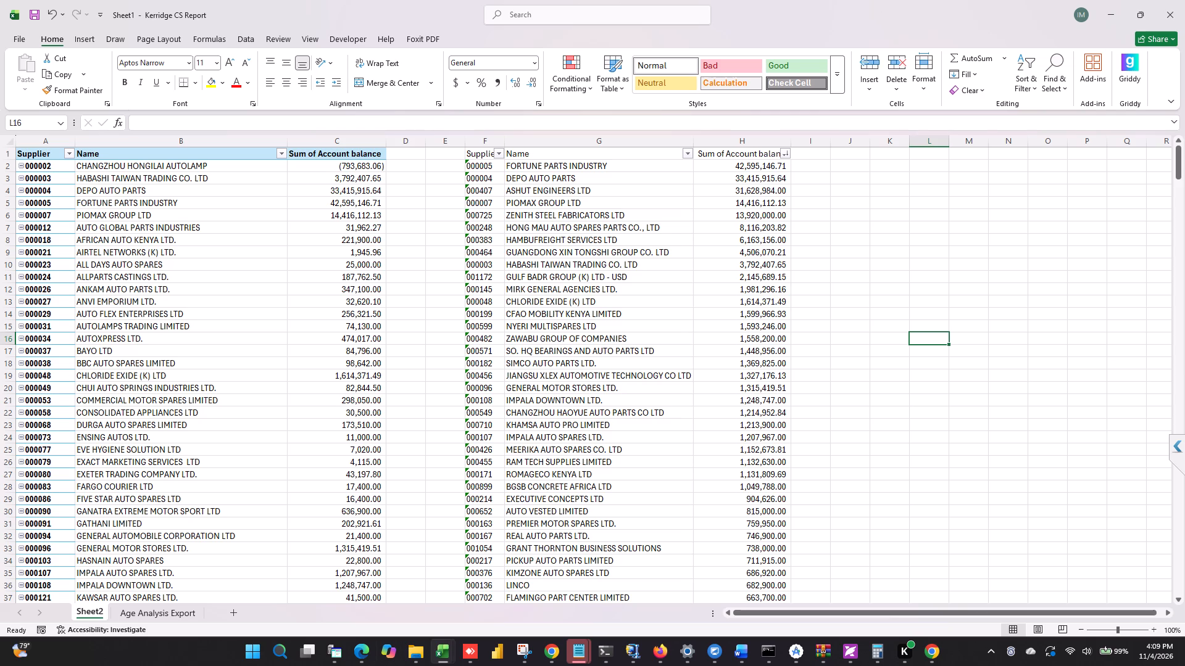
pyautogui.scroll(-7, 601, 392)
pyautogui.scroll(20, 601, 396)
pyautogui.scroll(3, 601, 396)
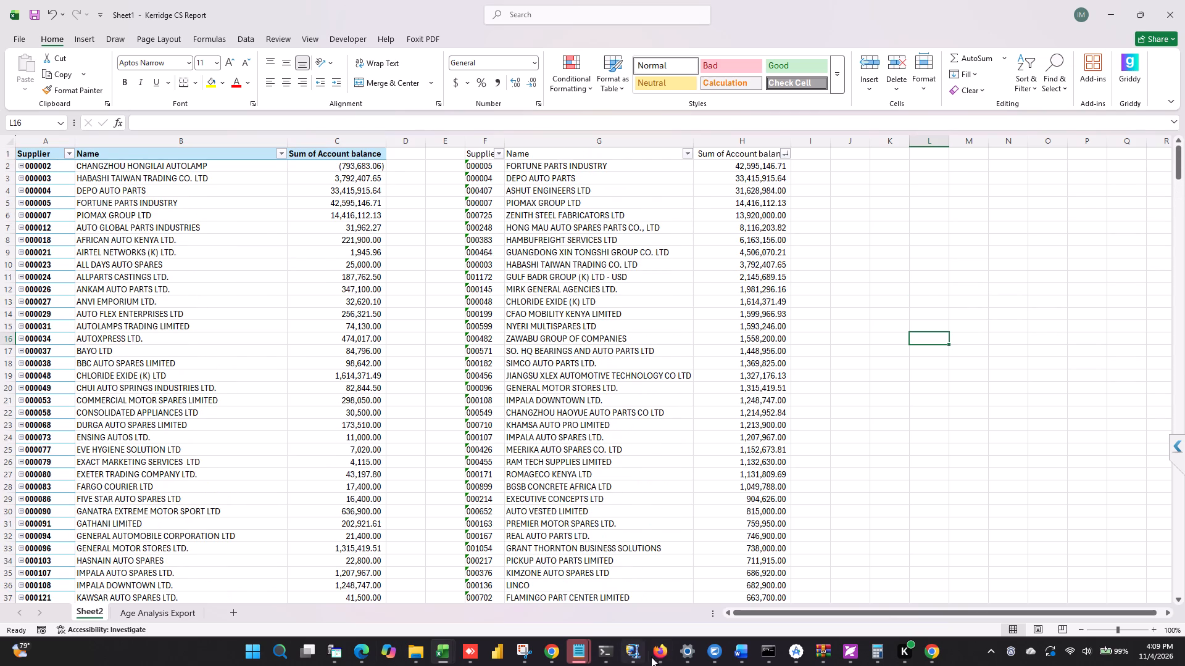
# Switch to Chrome and sign in to Shipday at dispatch.shipday.com in a new tab, using the saved credentials.
pyautogui.click(557, 660)
pyautogui.click(976, 10)
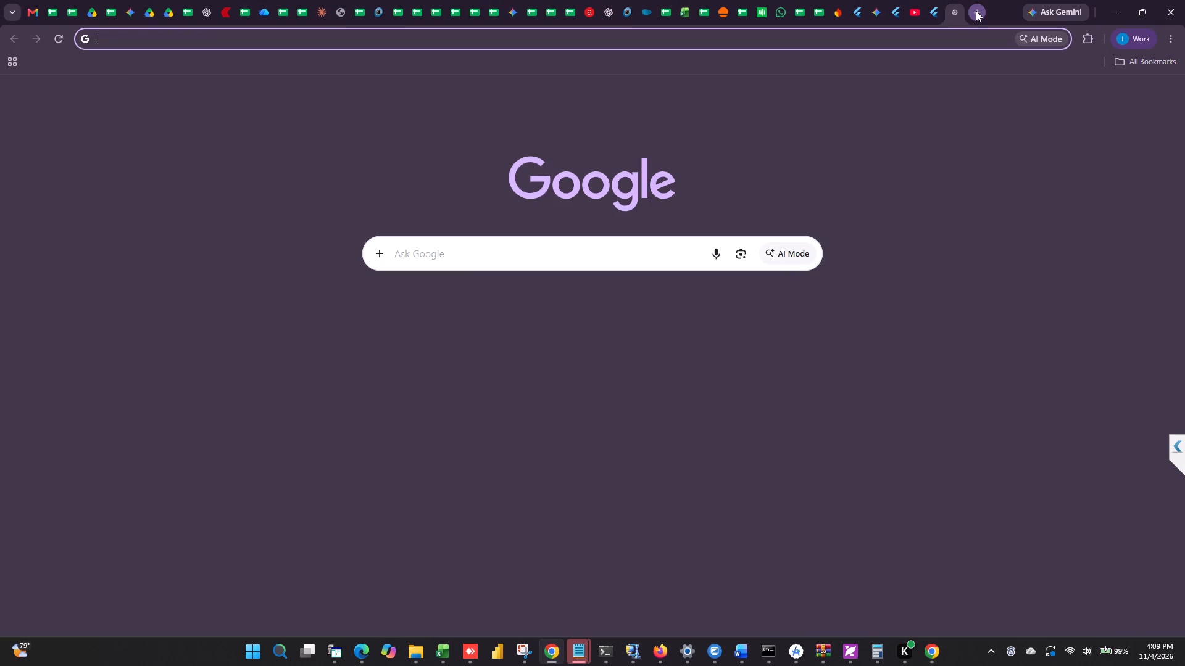
pyautogui.write('shi')
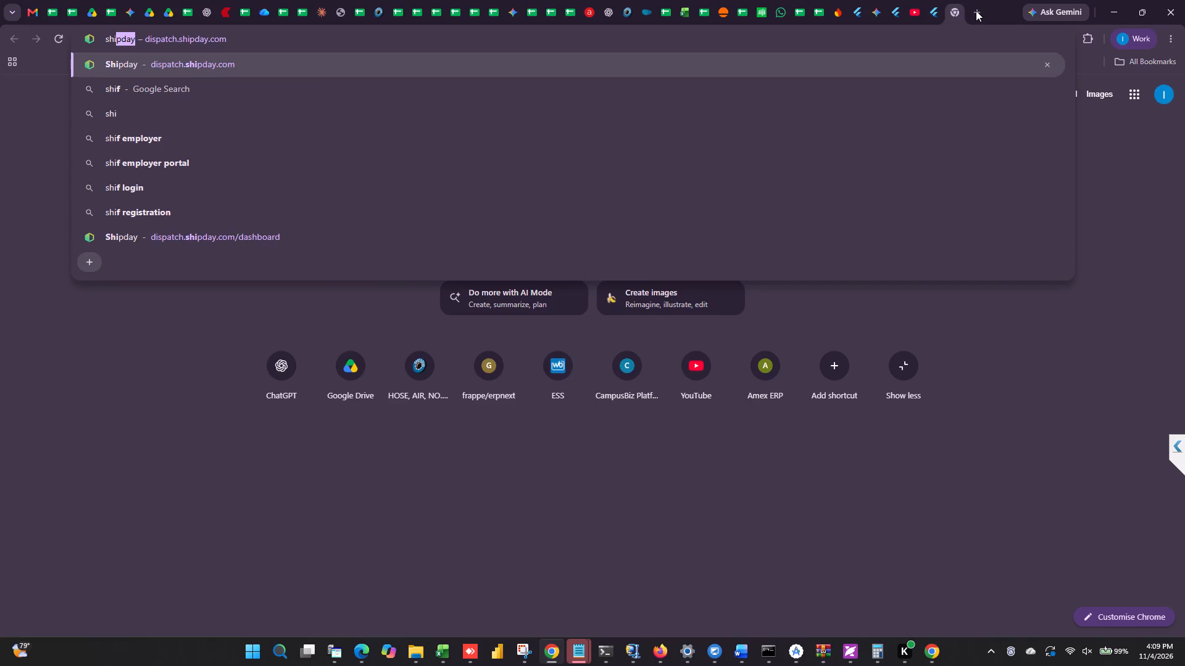
pyautogui.press('Return')
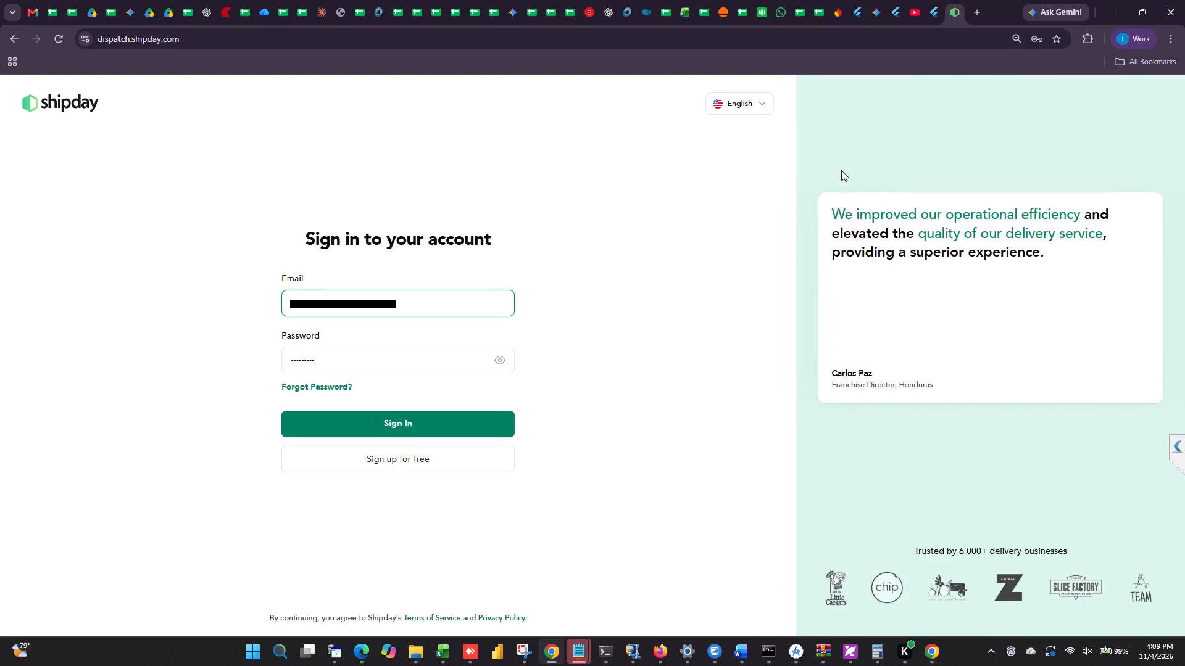
pyautogui.click(341, 416)
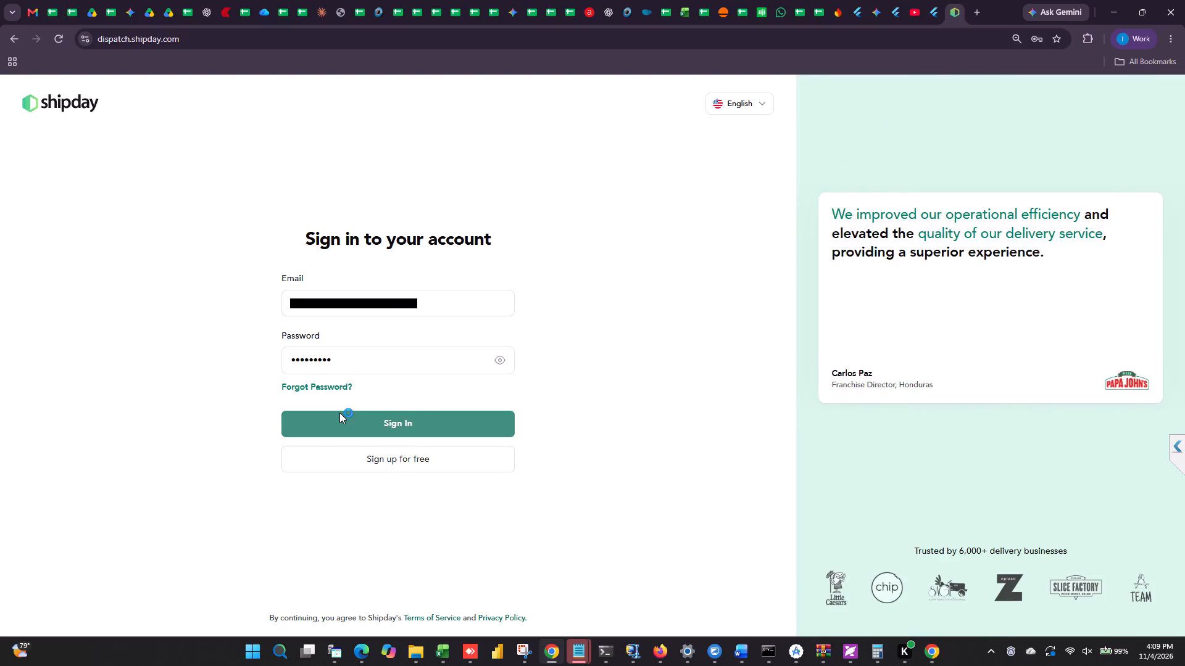
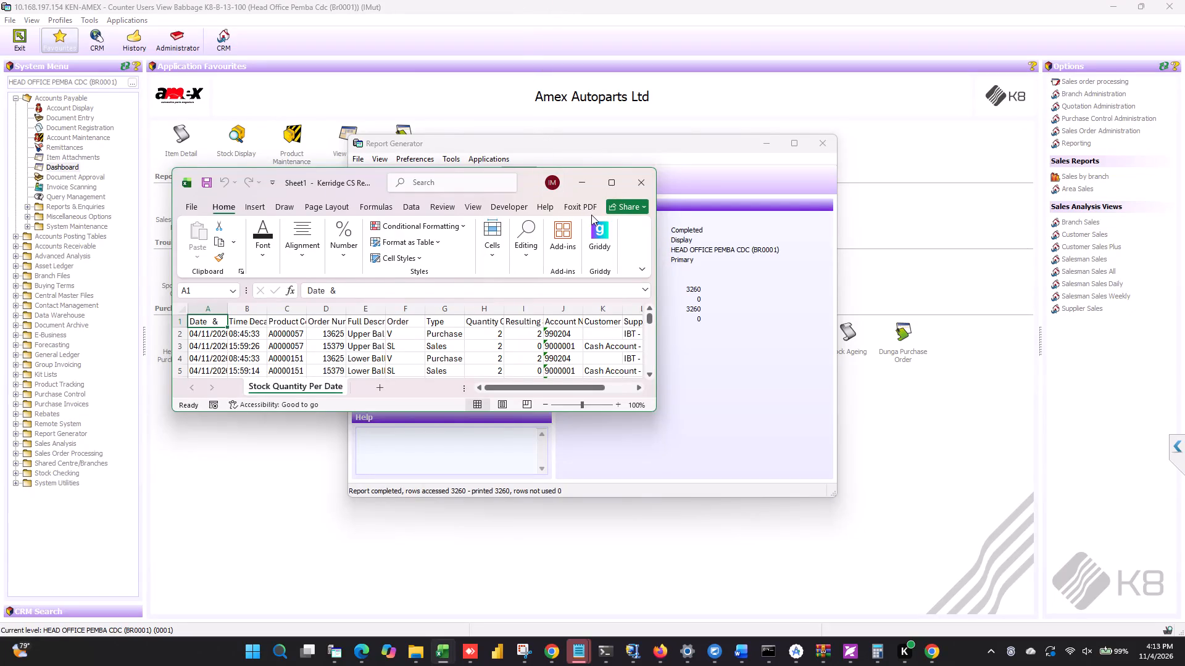
# Insert a PivotChart with its PivotTable on a new worksheet, based on all the data in the Stock Quantity Per Date sheet.
pyautogui.click(617, 195)
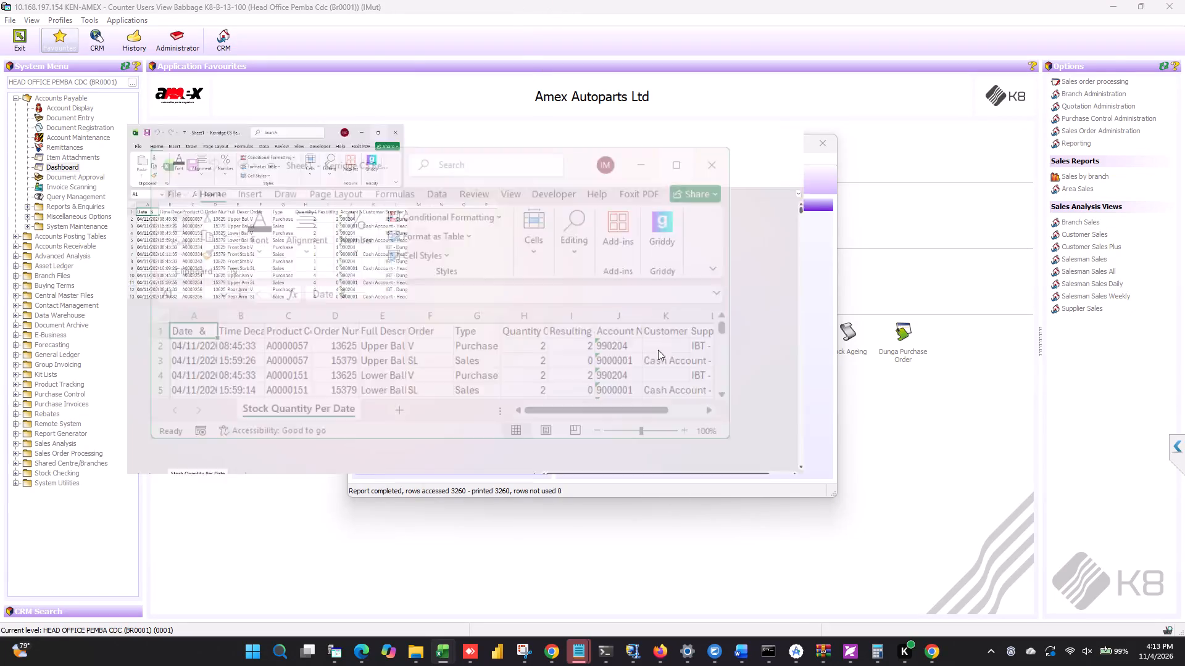
pyautogui.click(833, 424)
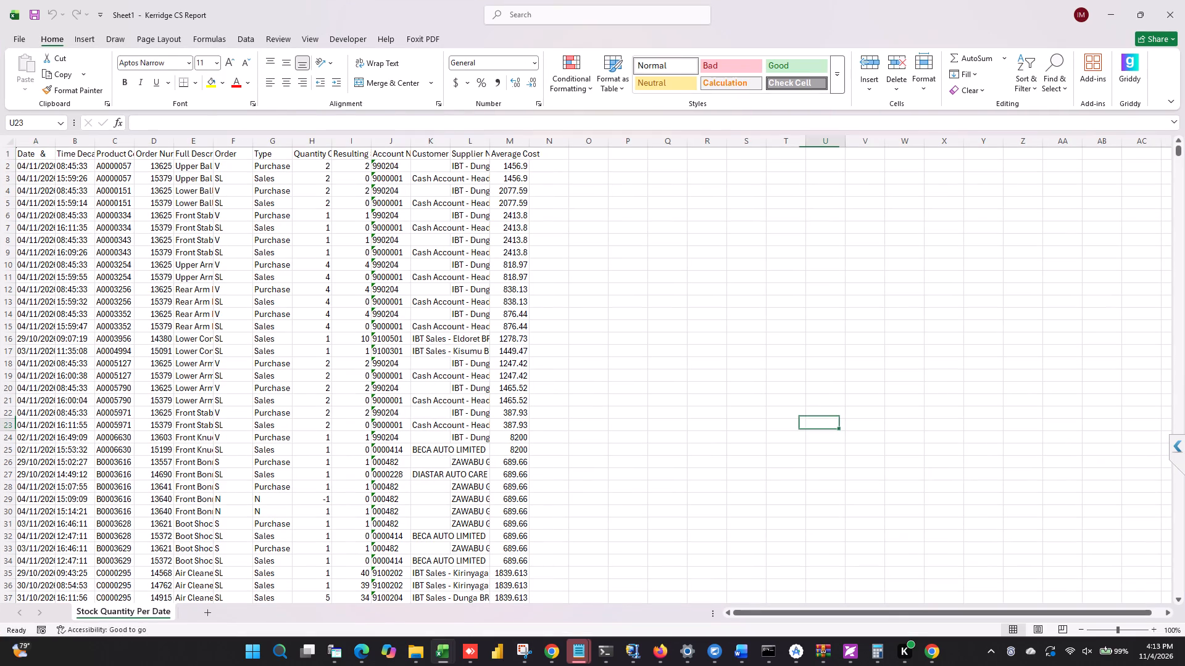
pyautogui.click(21, 154)
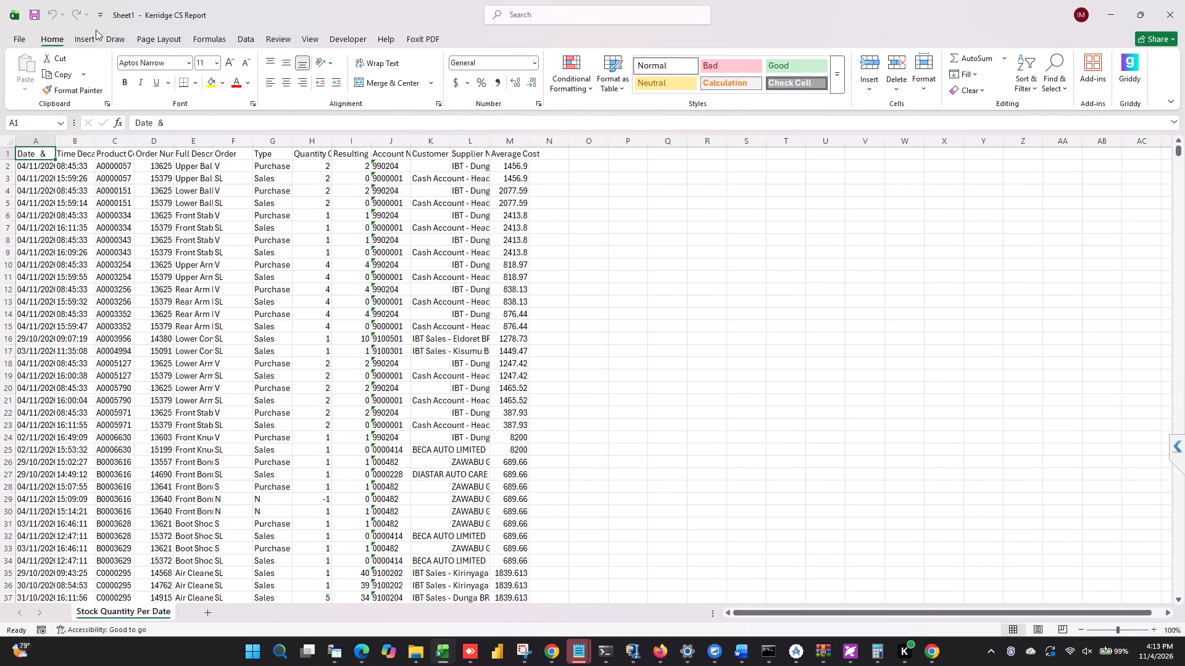
pyautogui.hotkey('ctrl', 'a')
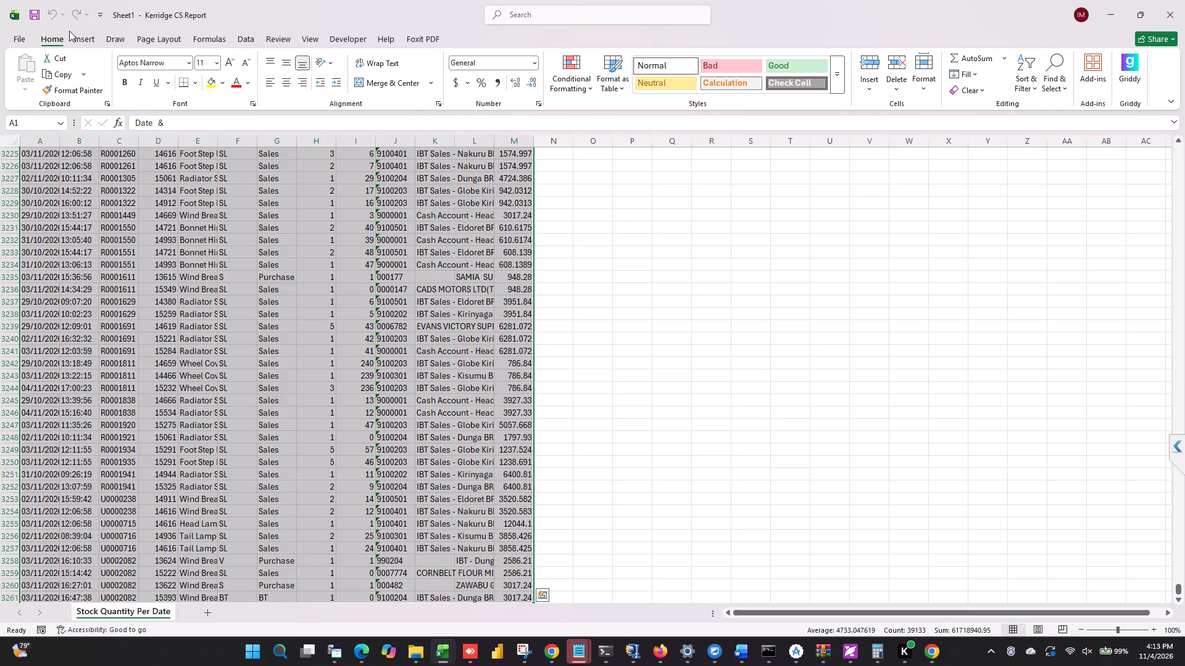
pyautogui.click(91, 38)
pyautogui.click(468, 88)
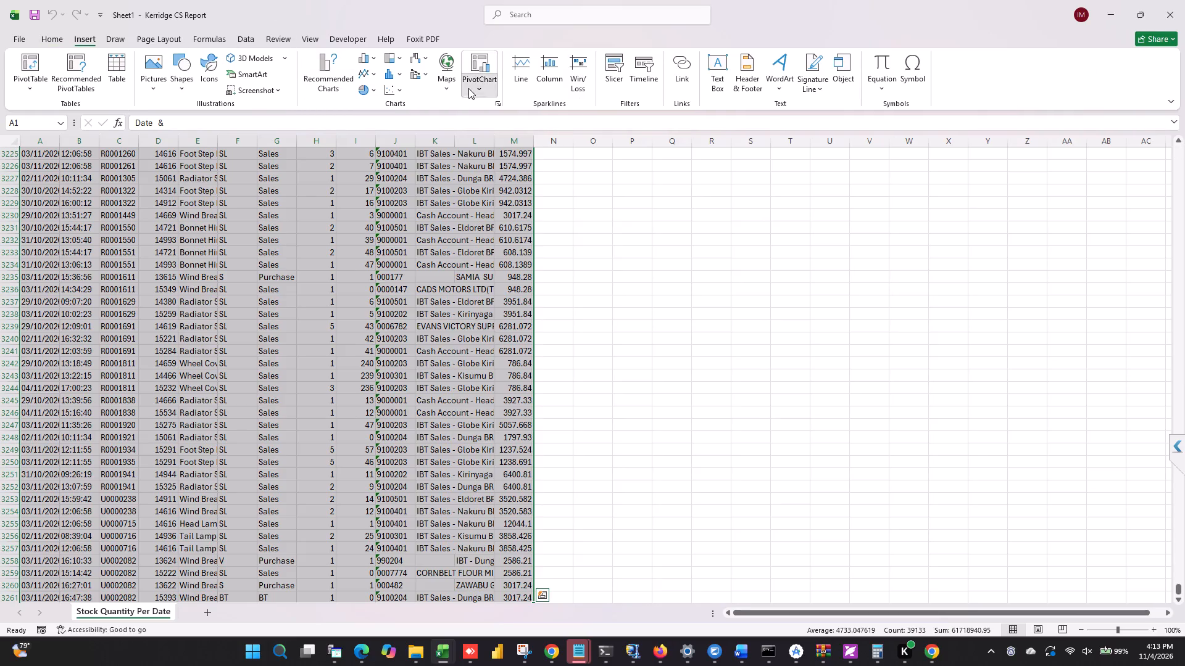
pyautogui.click(515, 106)
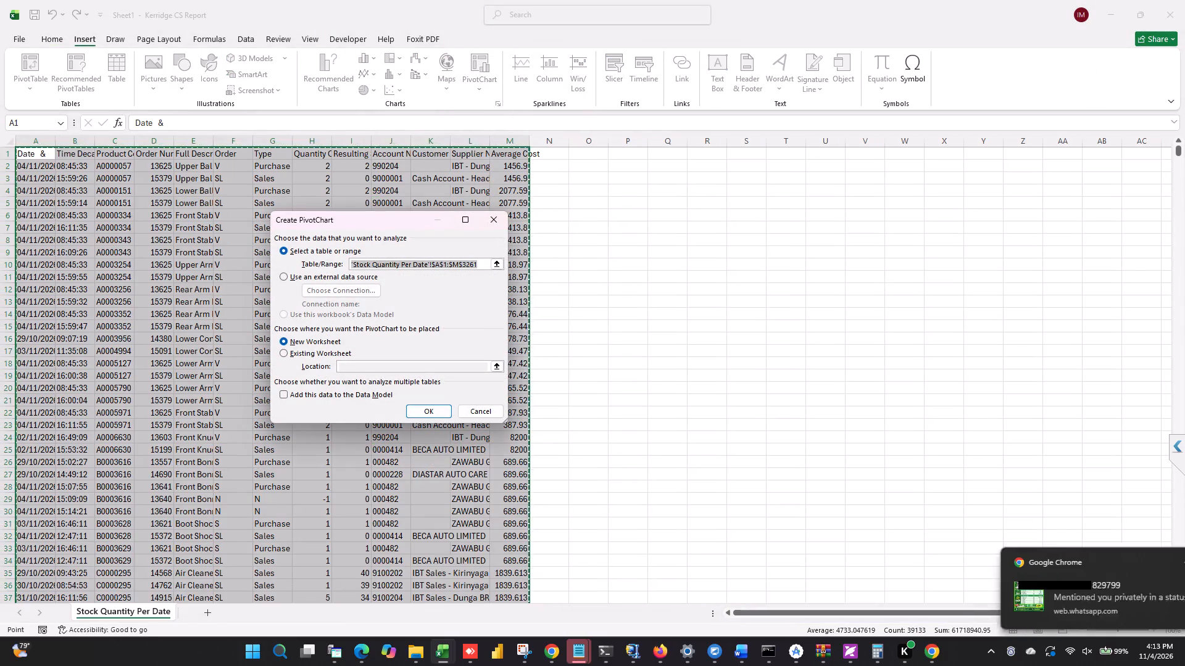
pyautogui.click(430, 411)
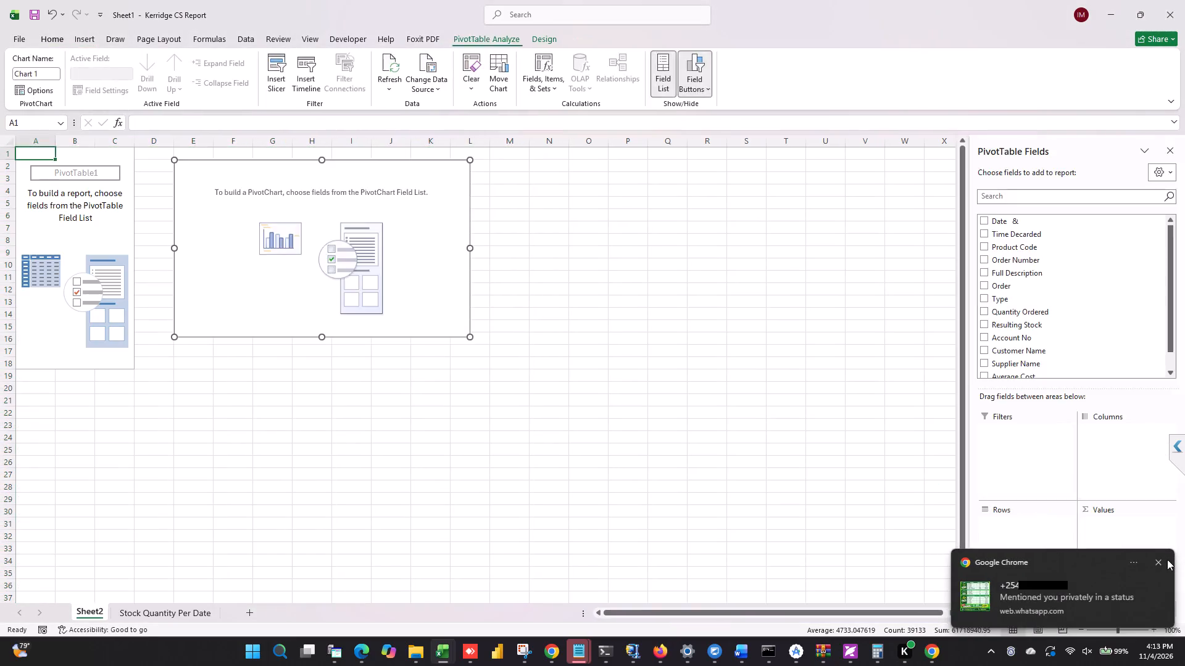
pyautogui.click(1162, 559)
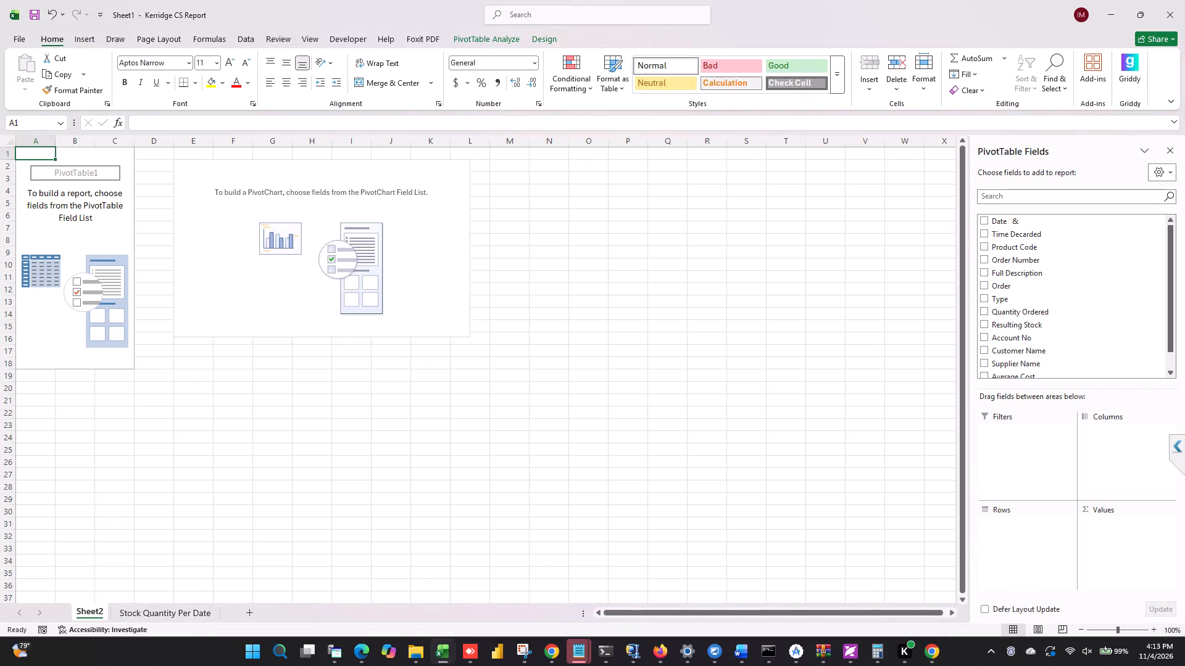
# Add the Date &, Time Decarded, Order Number and Customer Name fields to the PivotTable.
pyautogui.click(988, 222)
pyautogui.click(985, 233)
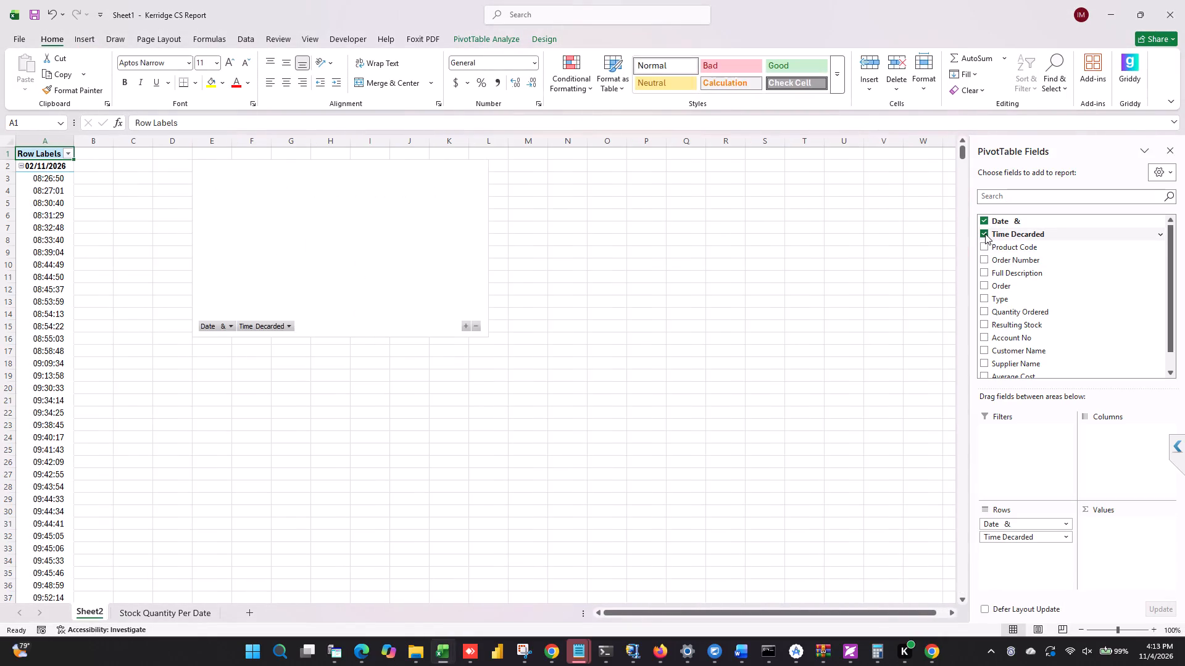
pyautogui.click(984, 285)
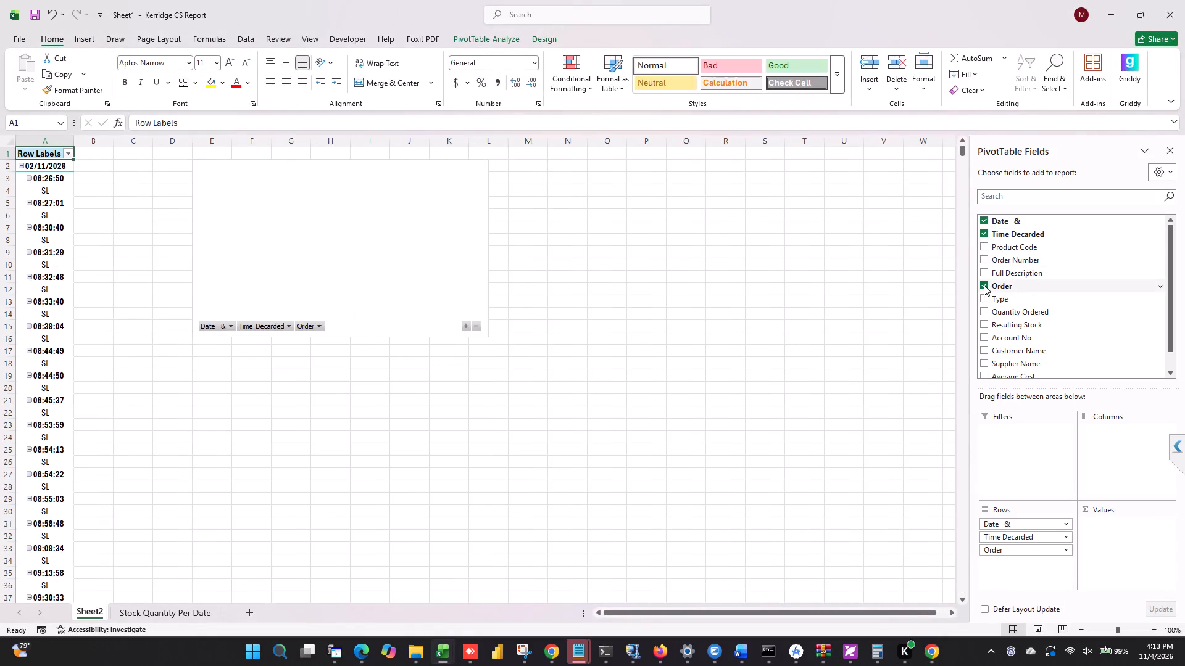
pyautogui.click(984, 285)
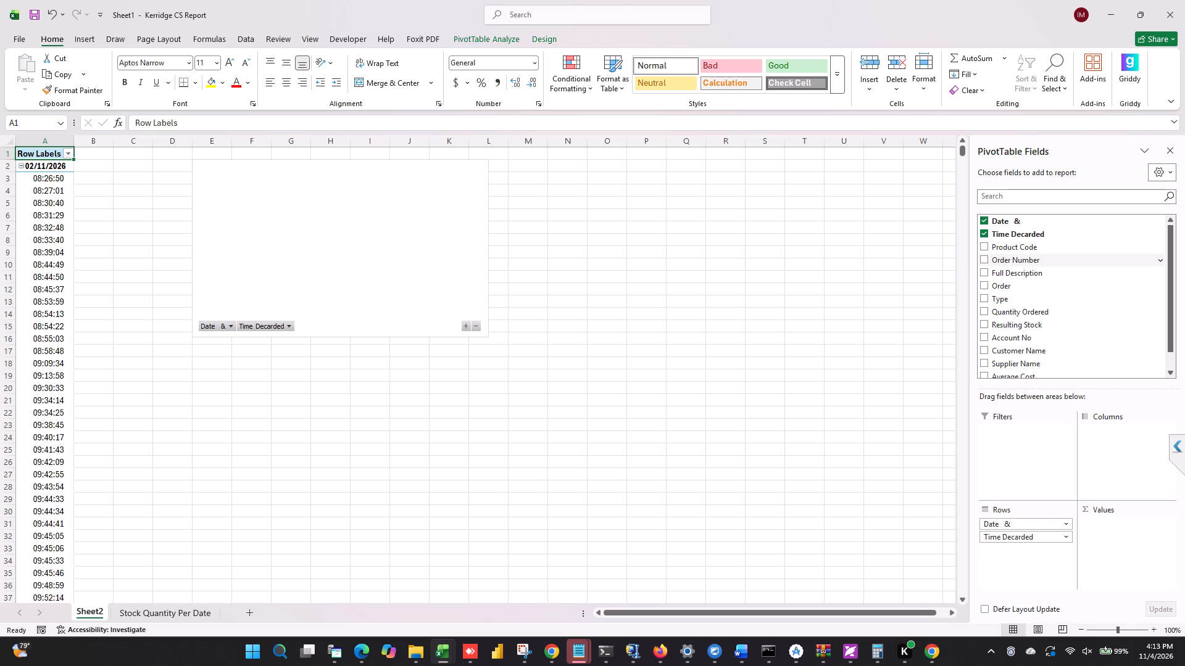
pyautogui.click(986, 264)
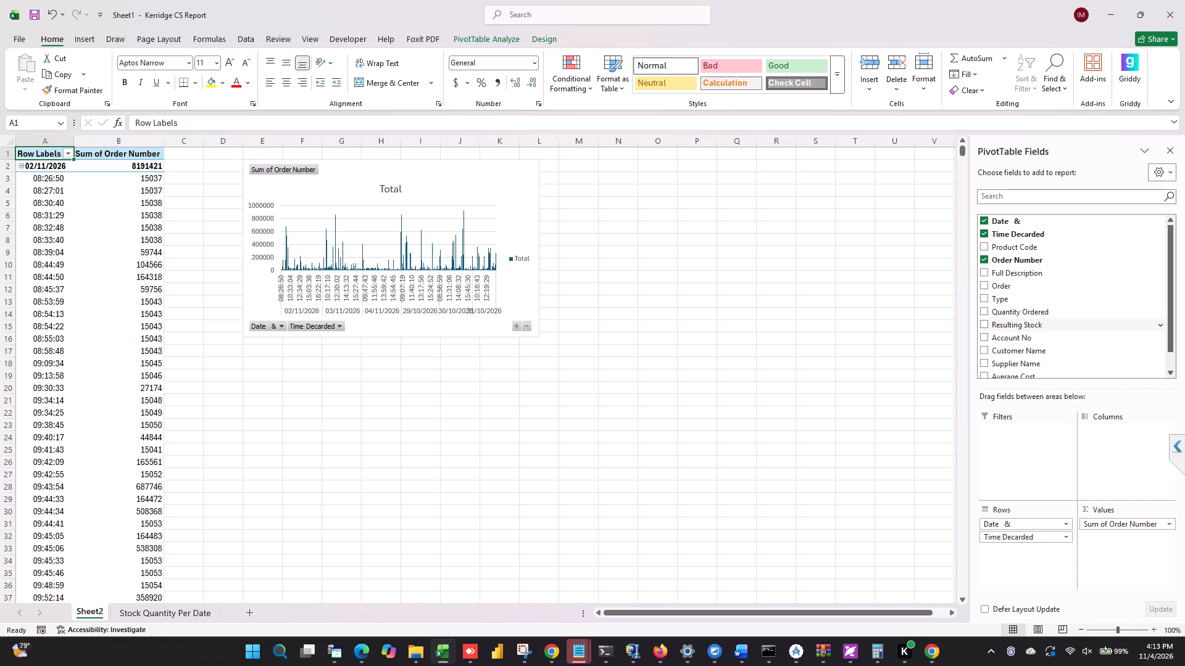
pyautogui.click(984, 351)
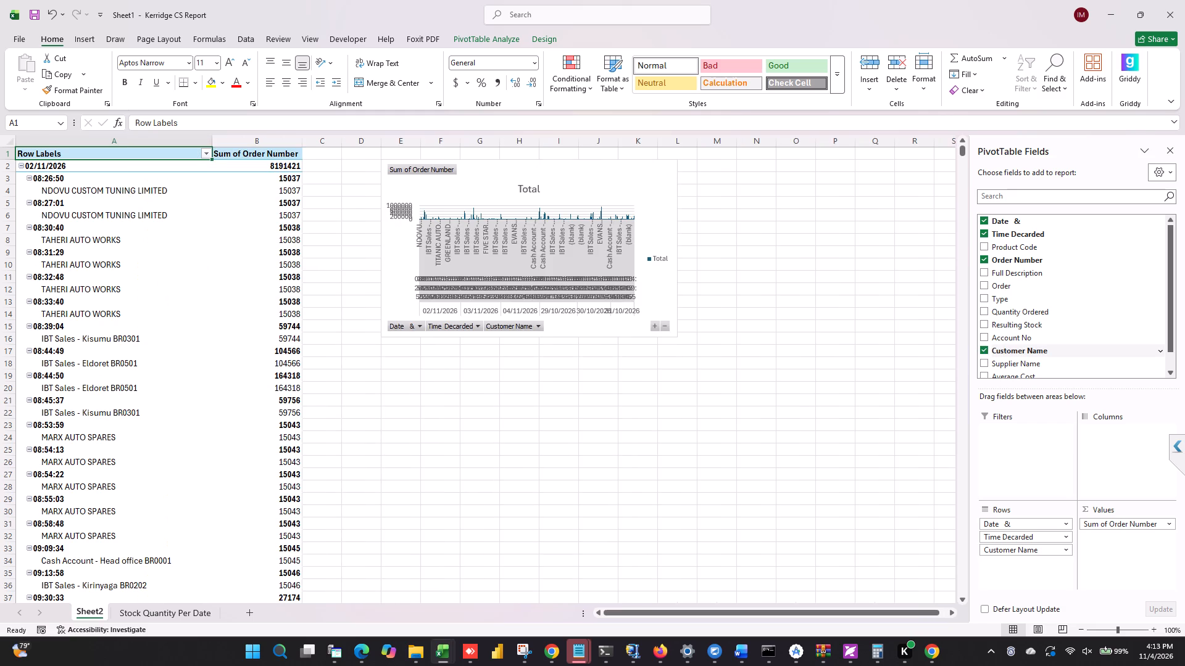
# Show the PivotTable report layout in tabular form.
pyautogui.rightClick(172, 152)
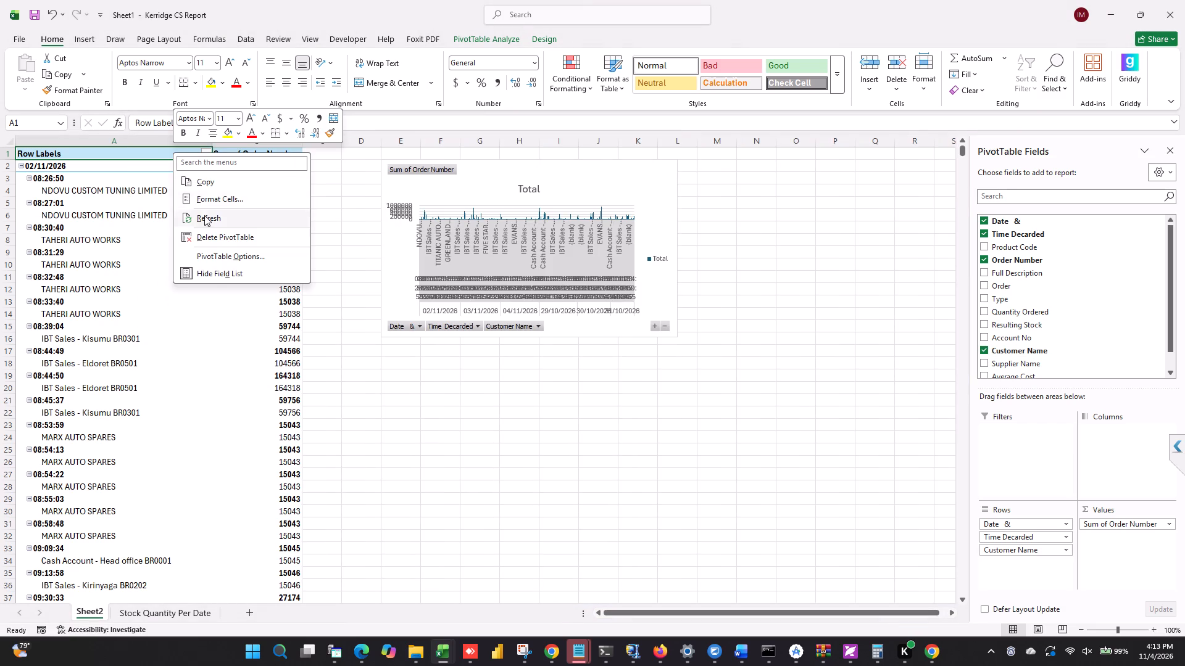
pyautogui.click(539, 40)
pyautogui.click(493, 37)
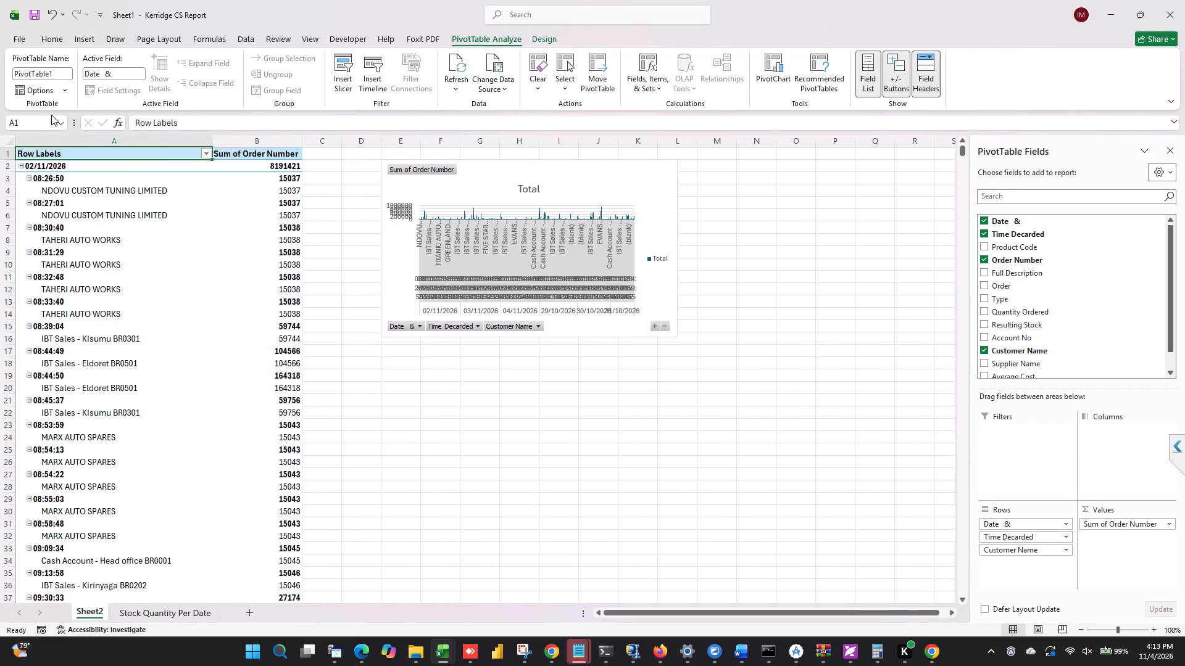
pyautogui.click(560, 34)
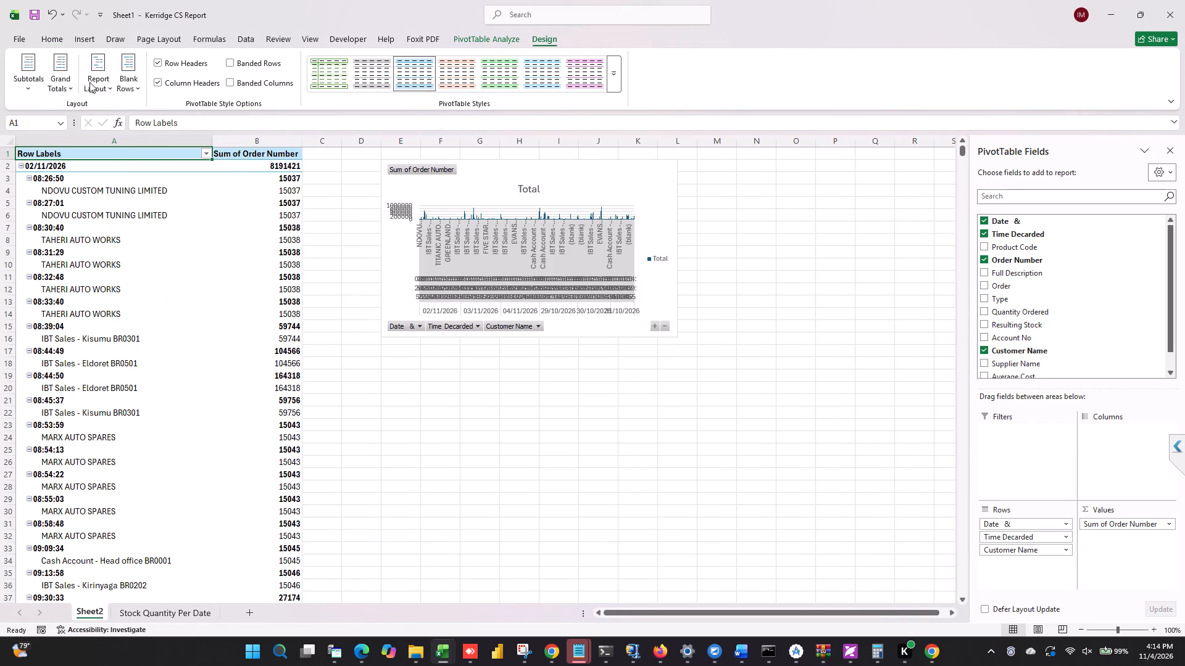
pyautogui.click(91, 82)
pyautogui.click(148, 158)
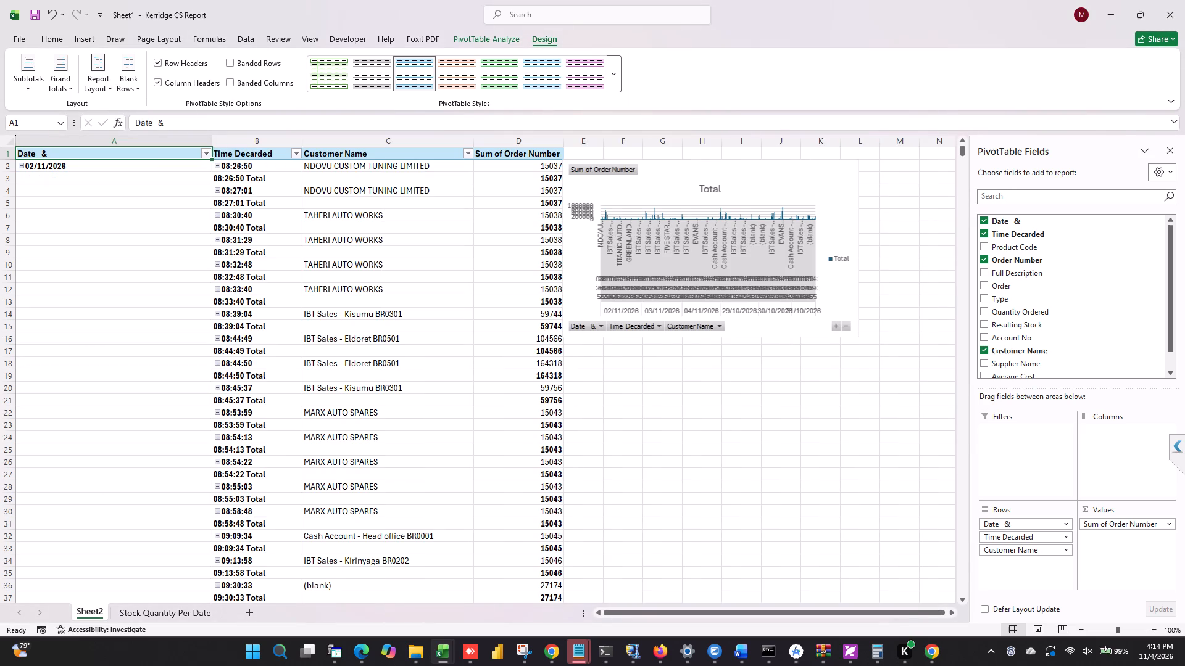
# Turn off the PivotTable's grand totals and all subtotals.
pyautogui.click(59, 72)
pyautogui.click(104, 106)
pyautogui.click(38, 80)
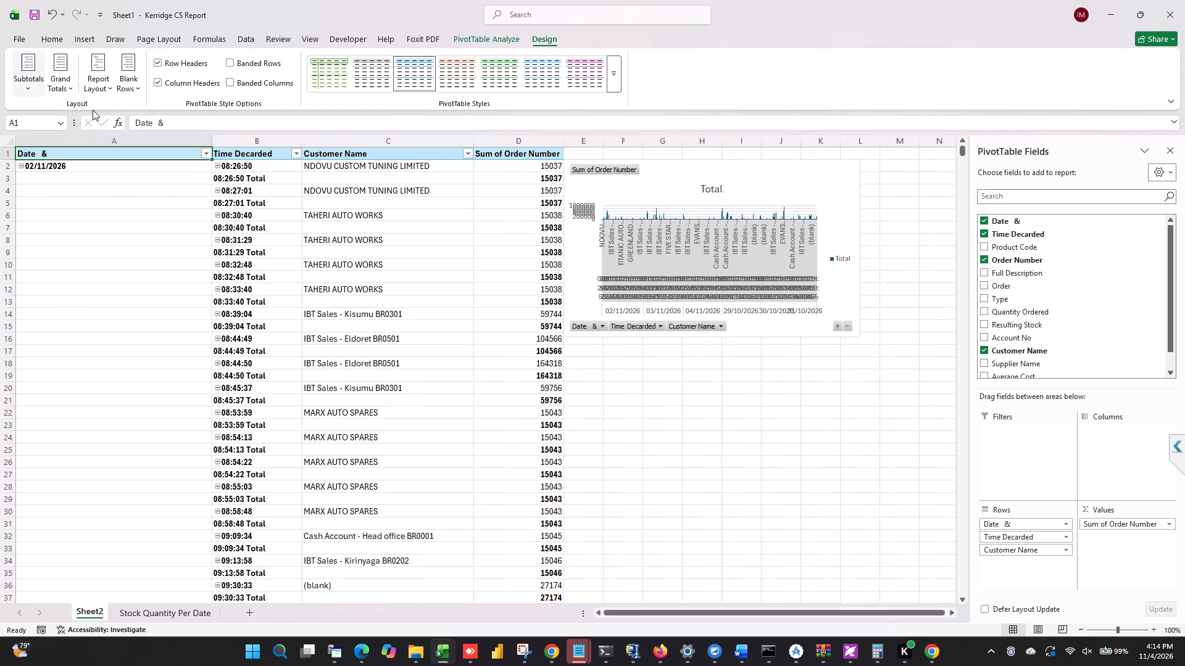
pyautogui.click(90, 112)
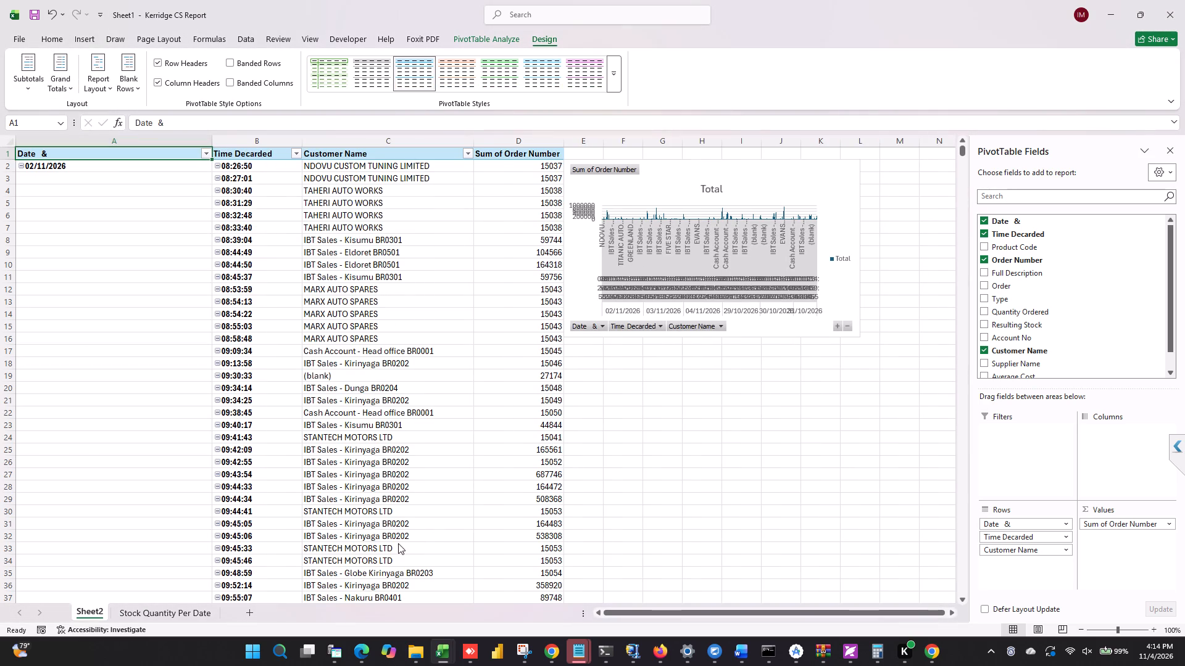
# Move Order Number from the PivotTable values to the row fields, placing it between Date & and Time Decarded.
pyautogui.scroll(-7, 351, 384)
pyautogui.scroll(1, 351, 384)
pyautogui.scroll(-3, 351, 384)
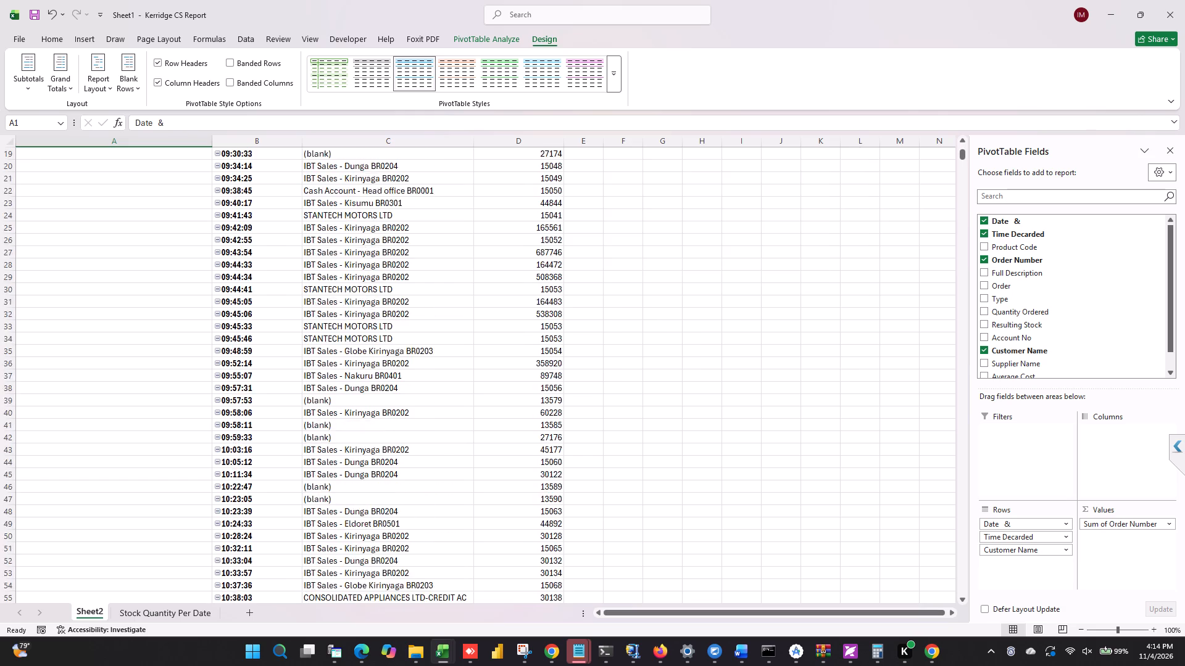
pyautogui.scroll(-17, 351, 384)
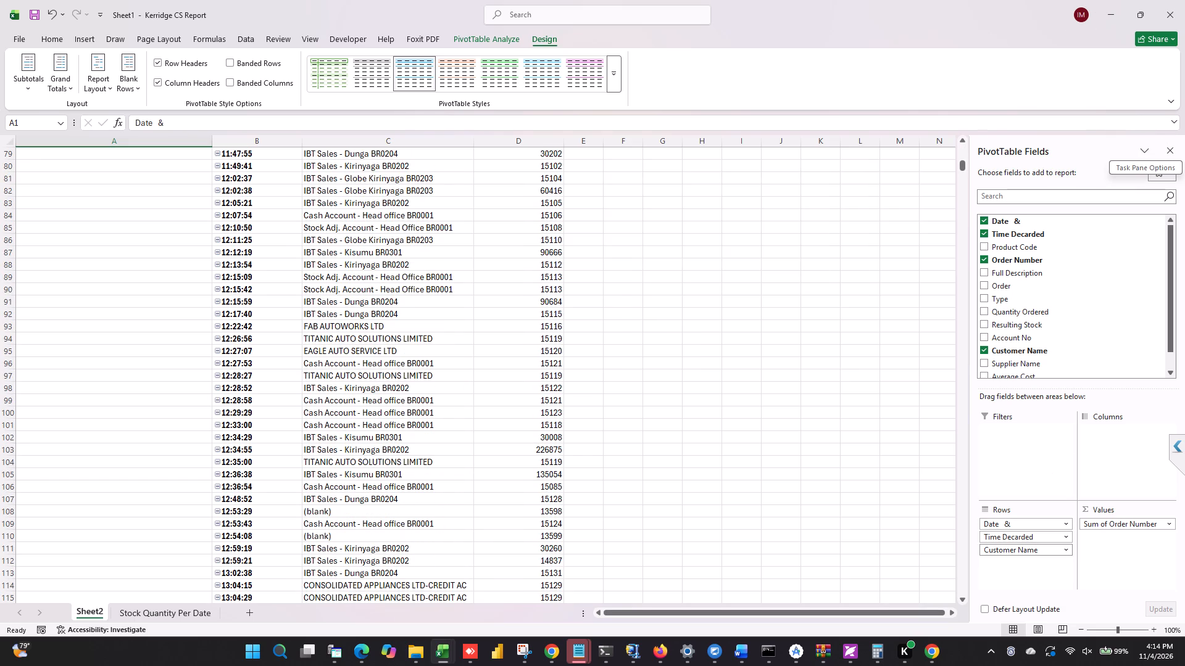
pyautogui.moveTo(1116, 523); pyautogui.dragTo(1019, 556)
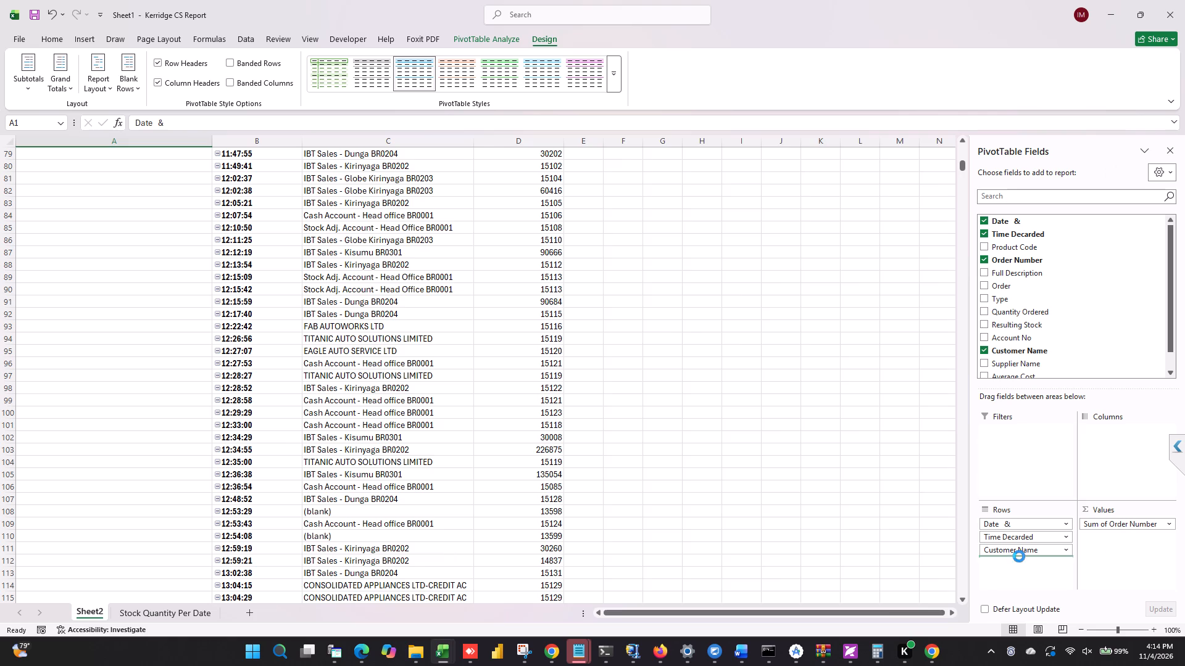
pyautogui.scroll(13, 221, 525)
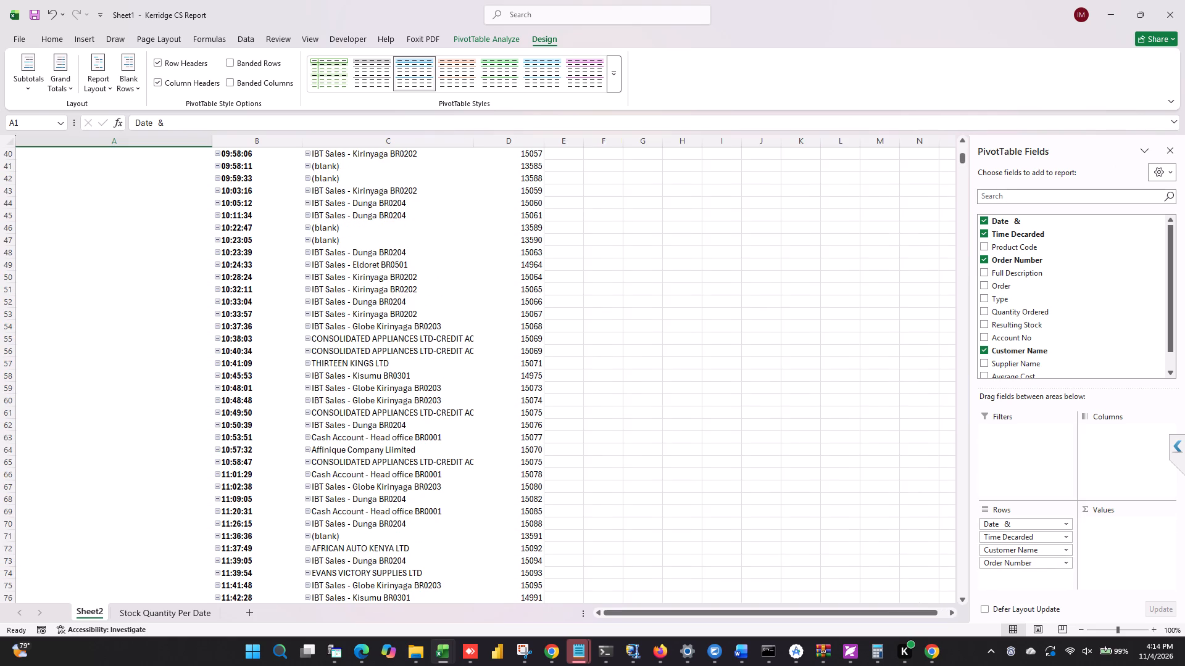
pyautogui.moveTo(1016, 567); pyautogui.dragTo(1019, 542)
pyautogui.moveTo(1019, 542); pyautogui.dragTo(1019, 535)
pyautogui.scroll(8, 466, 422)
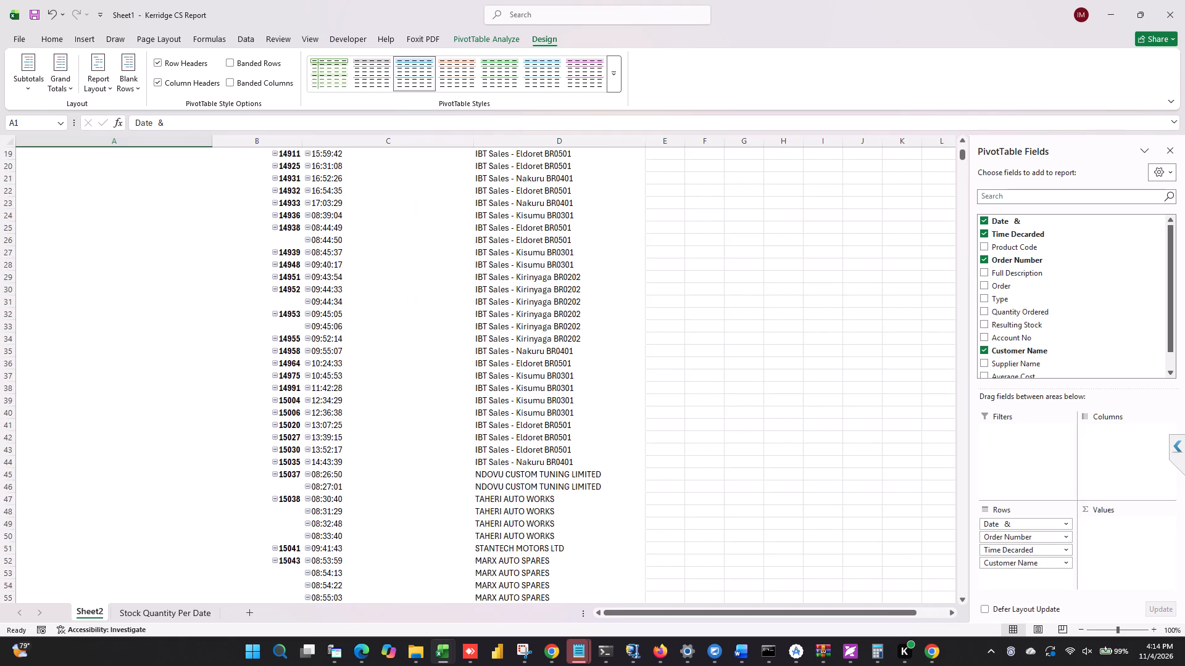
pyautogui.scroll(5, 466, 422)
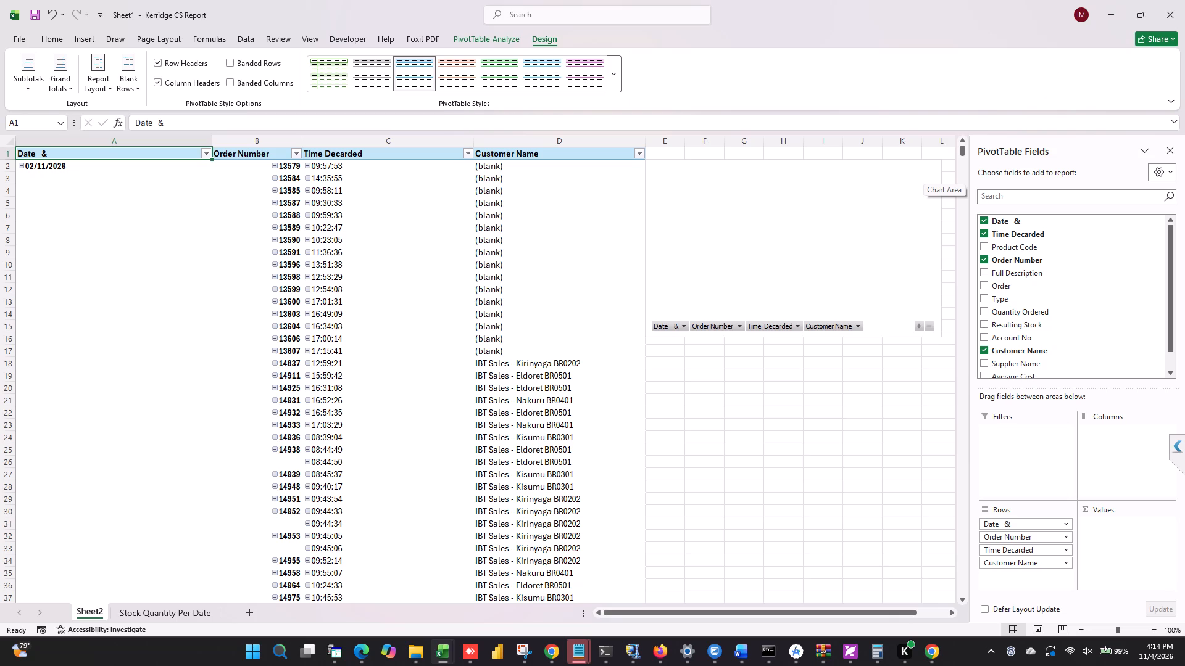
# Find order number 13579 from the PivotTable in the Stock Quantity Per Date sheet and check its supplier name.
pyautogui.click(288, 163)
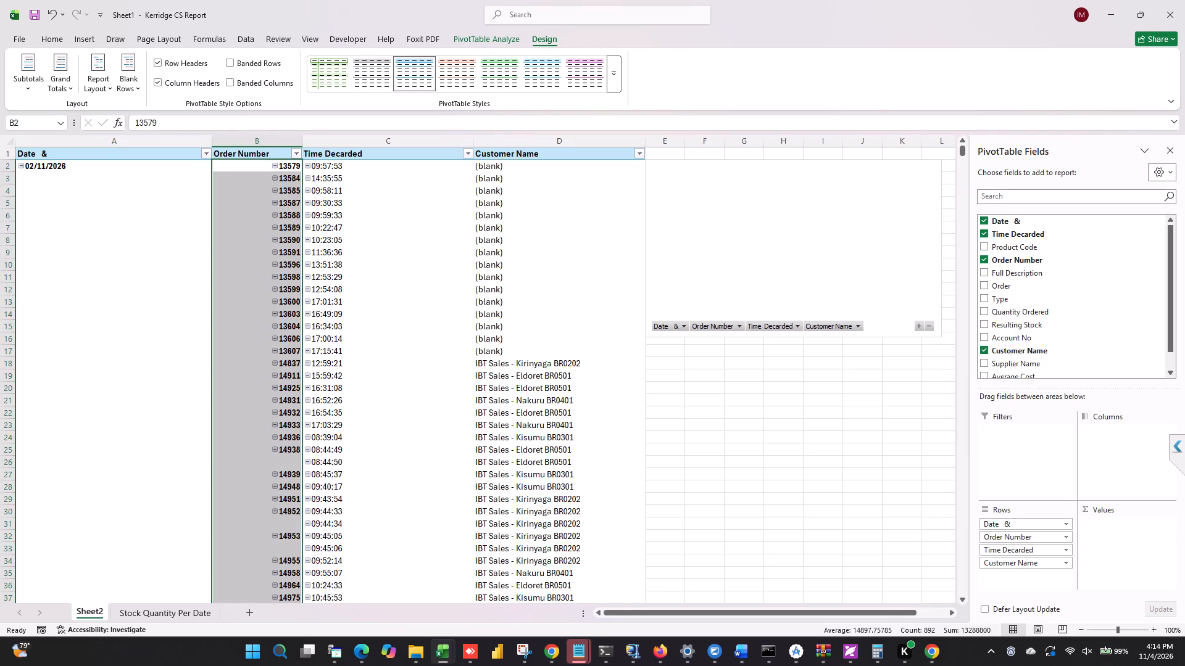
pyautogui.click(288, 163)
pyautogui.click(287, 165)
pyautogui.hotkey('ctrl', 'c')
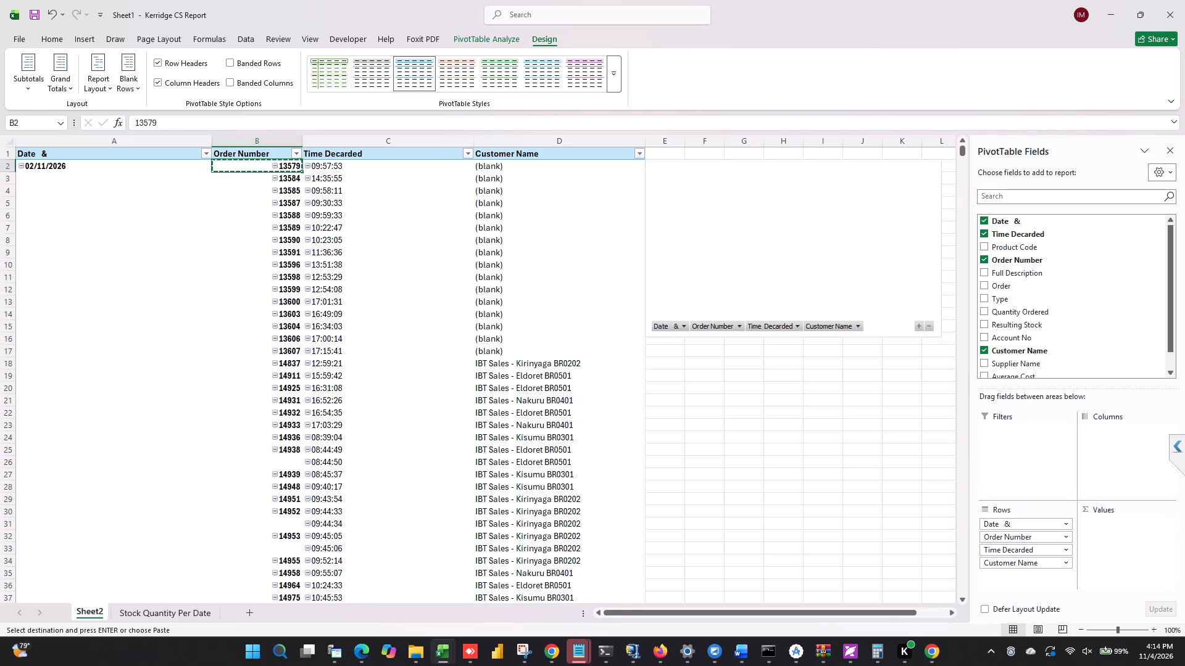
pyautogui.click(149, 606)
pyautogui.hotkey('ctrl', 'f')
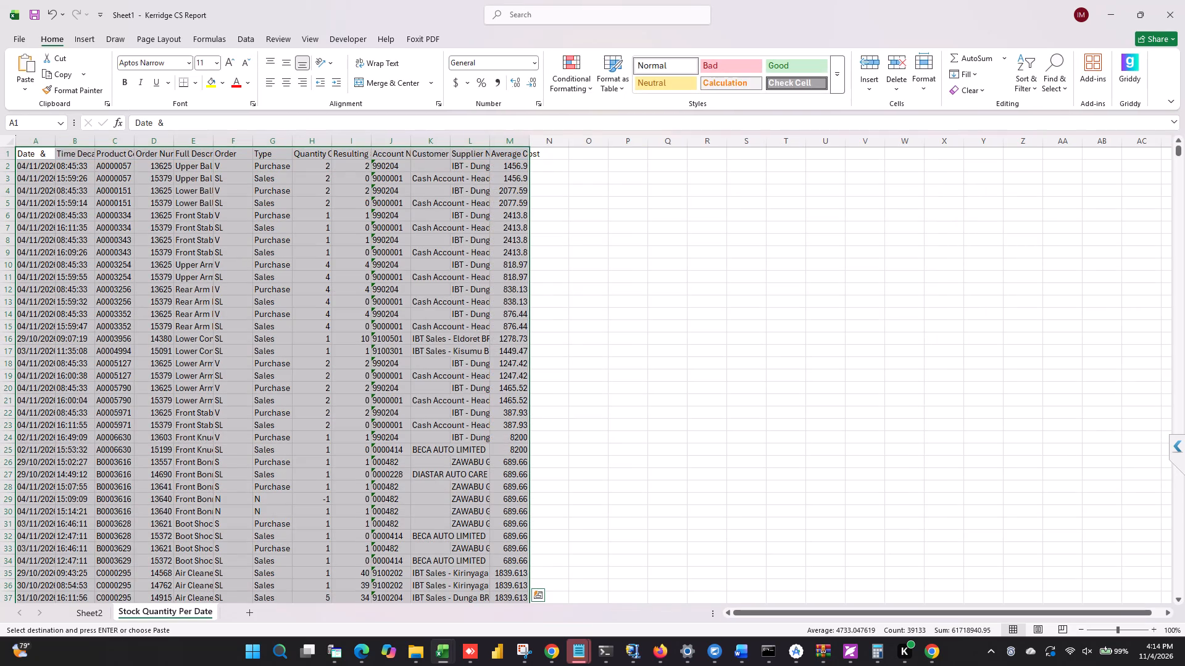
pyautogui.hotkey('ctrl', 'v')
pyautogui.press('Return')
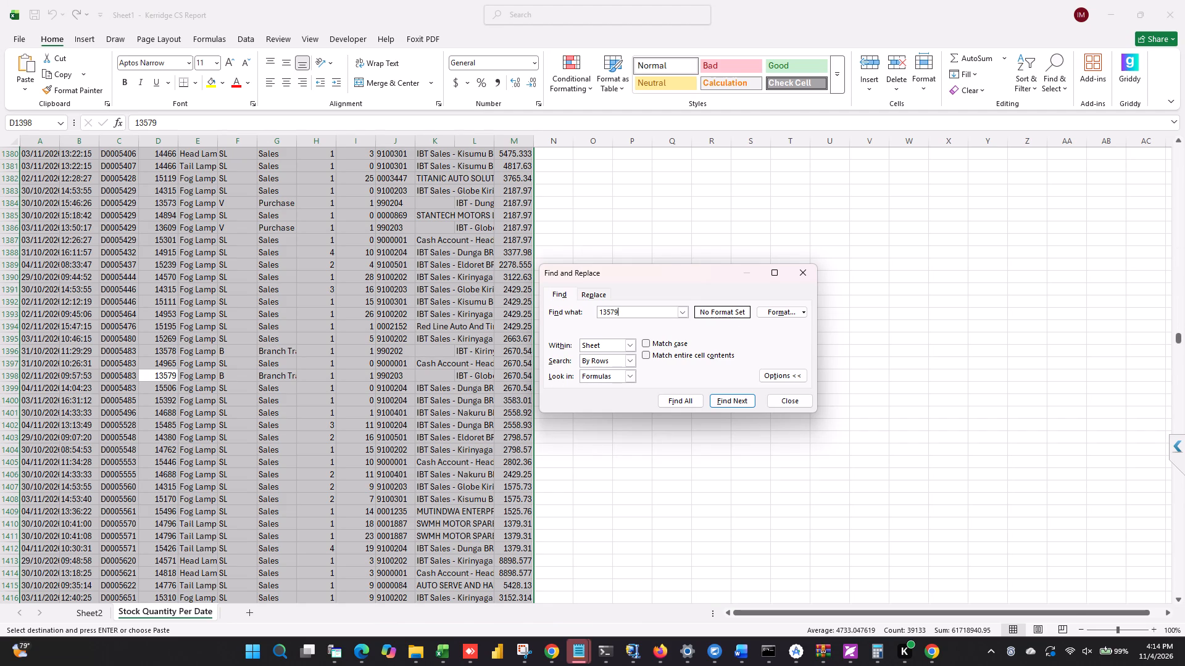
pyautogui.click(718, 398)
pyautogui.scroll(5, 554, 352)
pyautogui.click(453, 373)
pyautogui.click(484, 376)
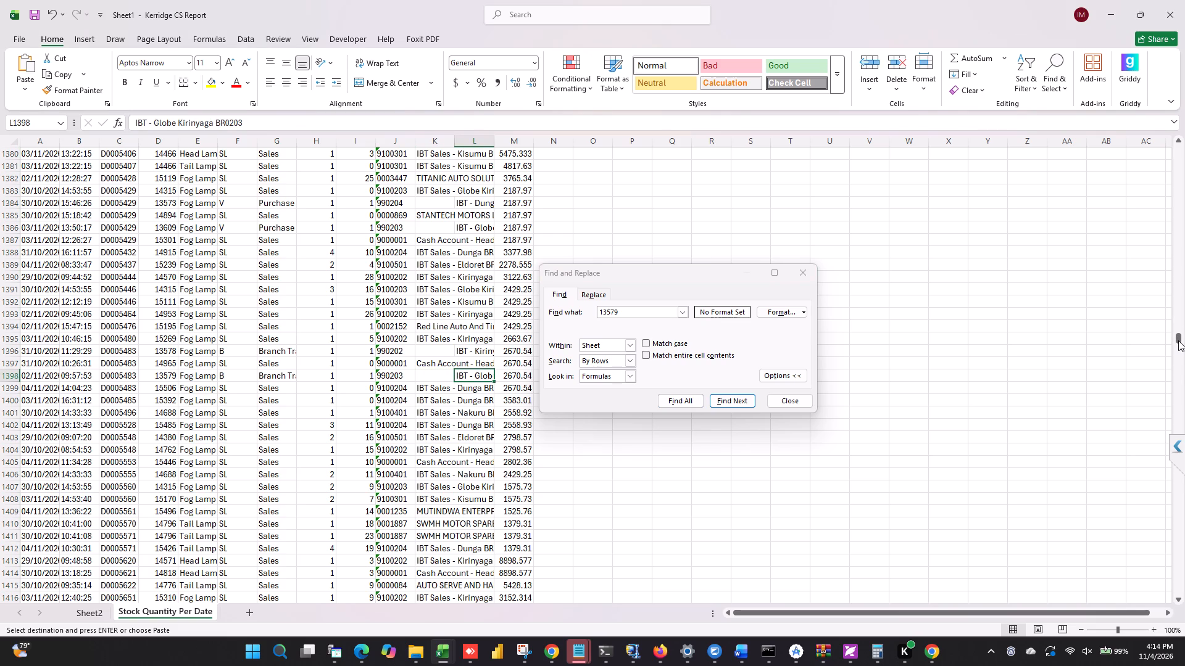
pyautogui.moveTo(1178, 340); pyautogui.dragTo(1162, 65)
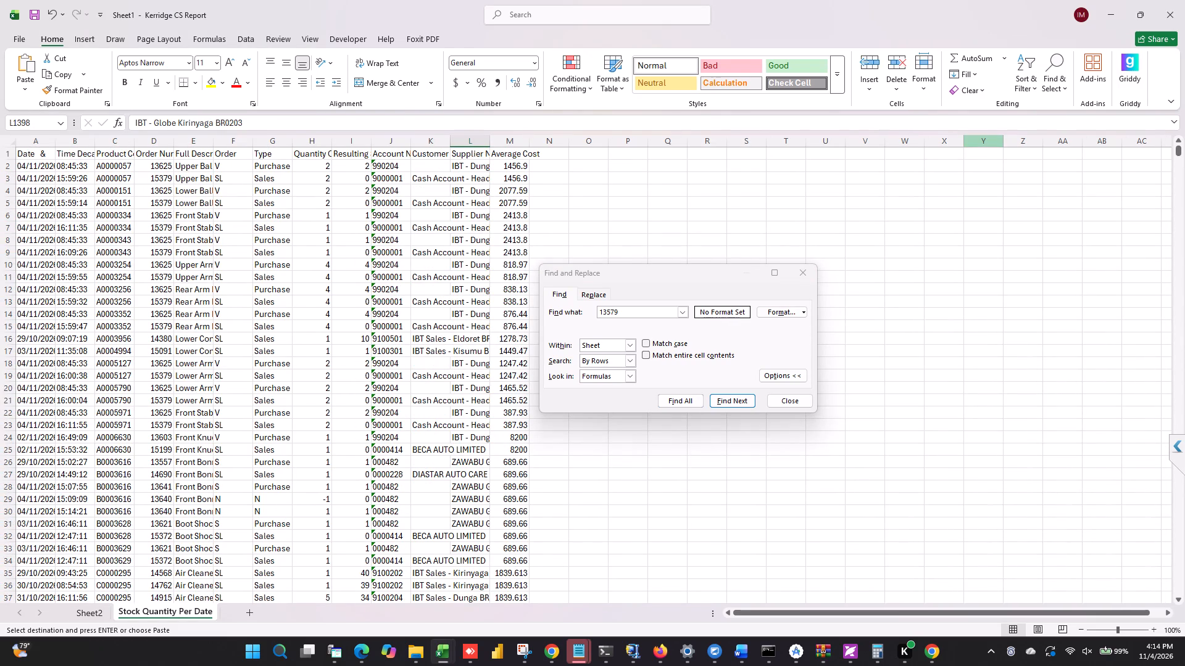
pyautogui.hotkey('alt', 'Tab')
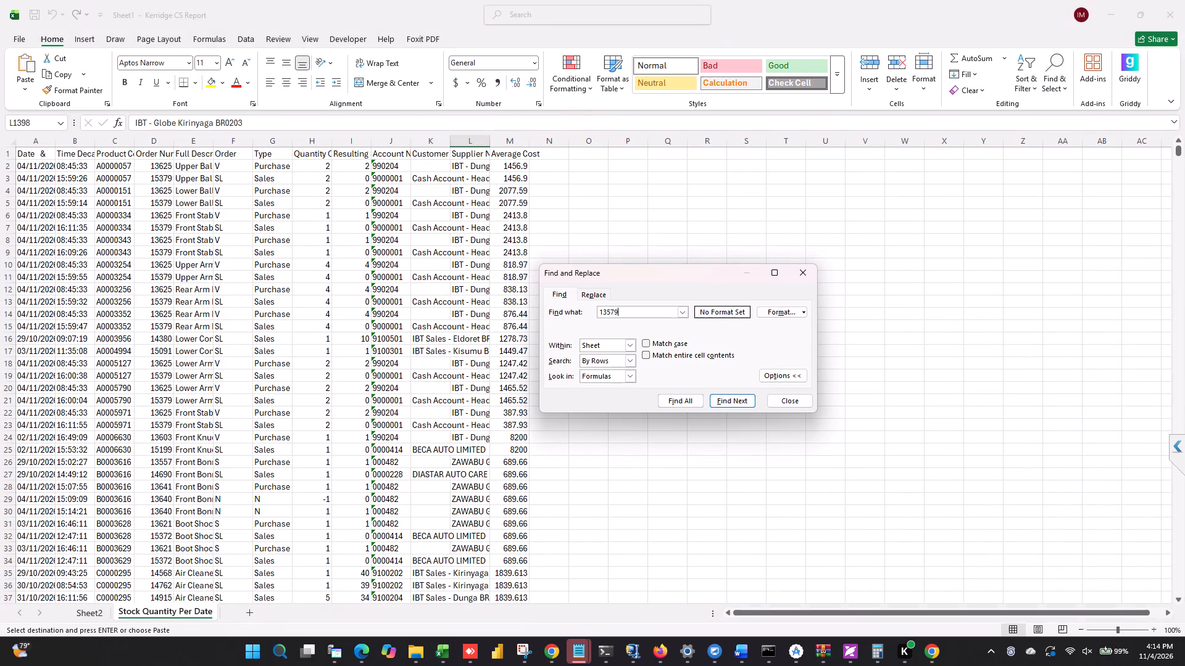
# Find order number 13579 in the Stock Quantity Per Date sheet.
pyautogui.click(546, 643)
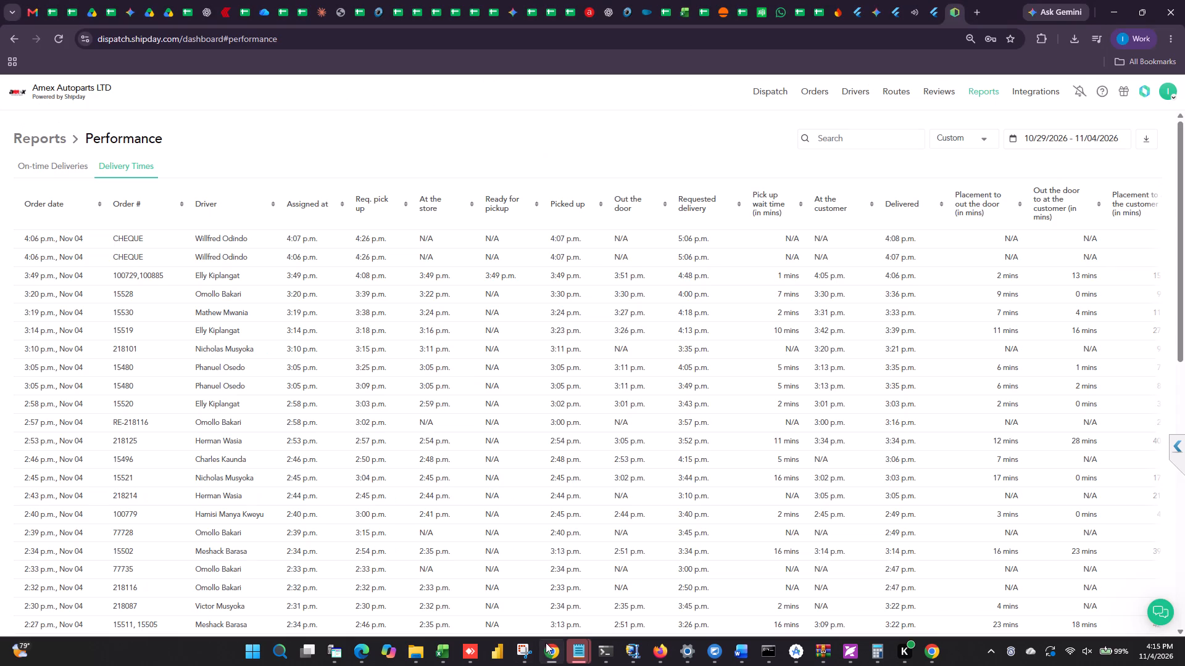
pyautogui.click(1115, 13)
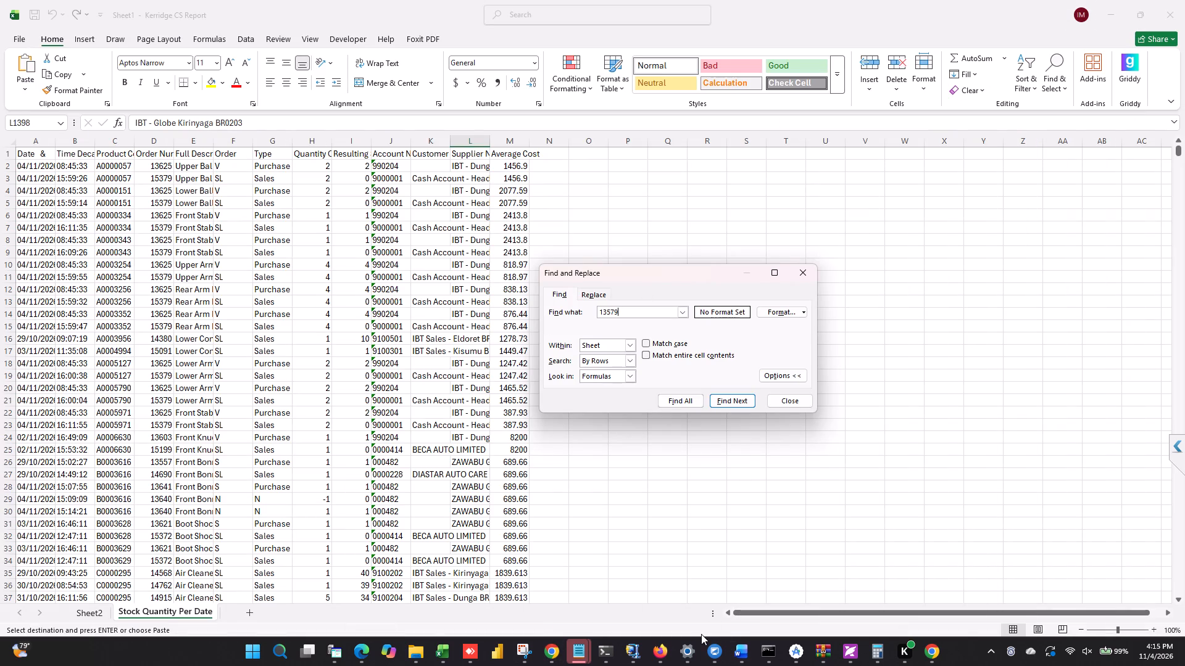
pyautogui.click(734, 397)
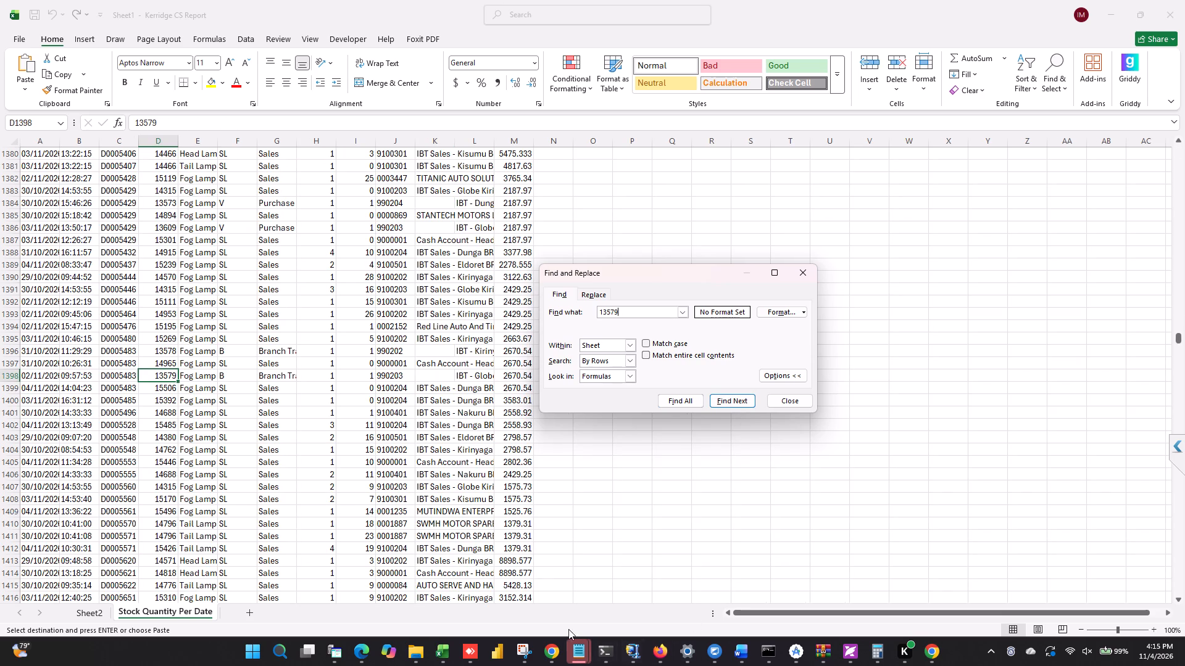
pyautogui.click(550, 660)
pyautogui.click(550, 660)
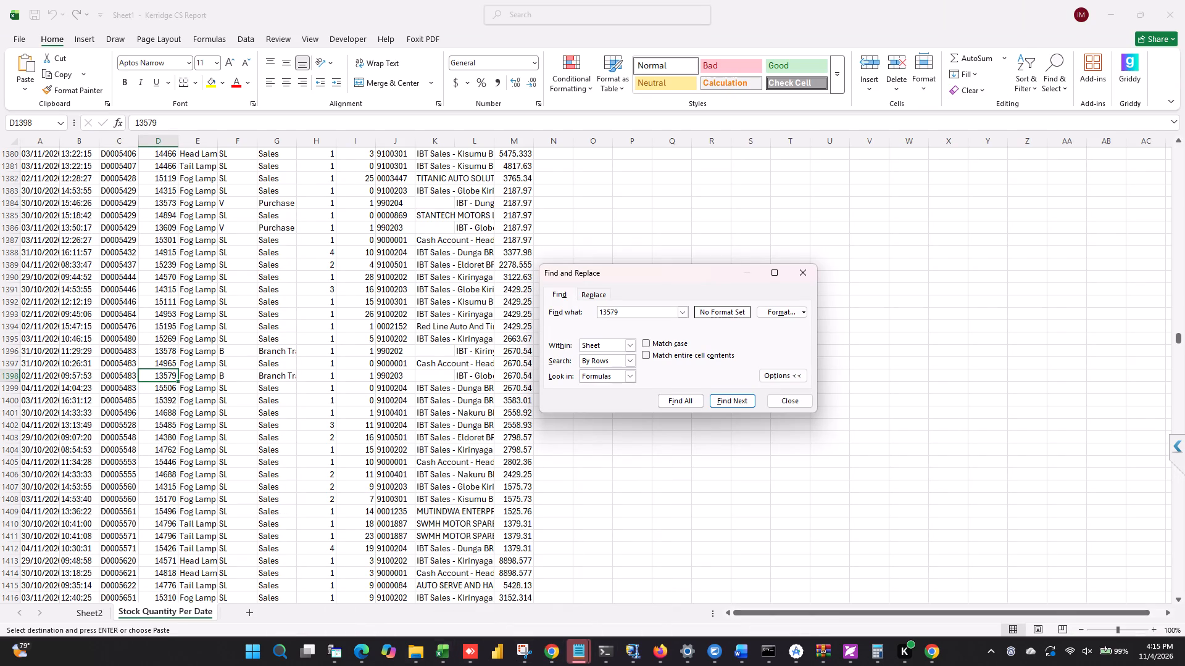
# Add Supplier Name to the row fields of the PivotTable in Sheet2 and close the search dialog.
pyautogui.click(91, 621)
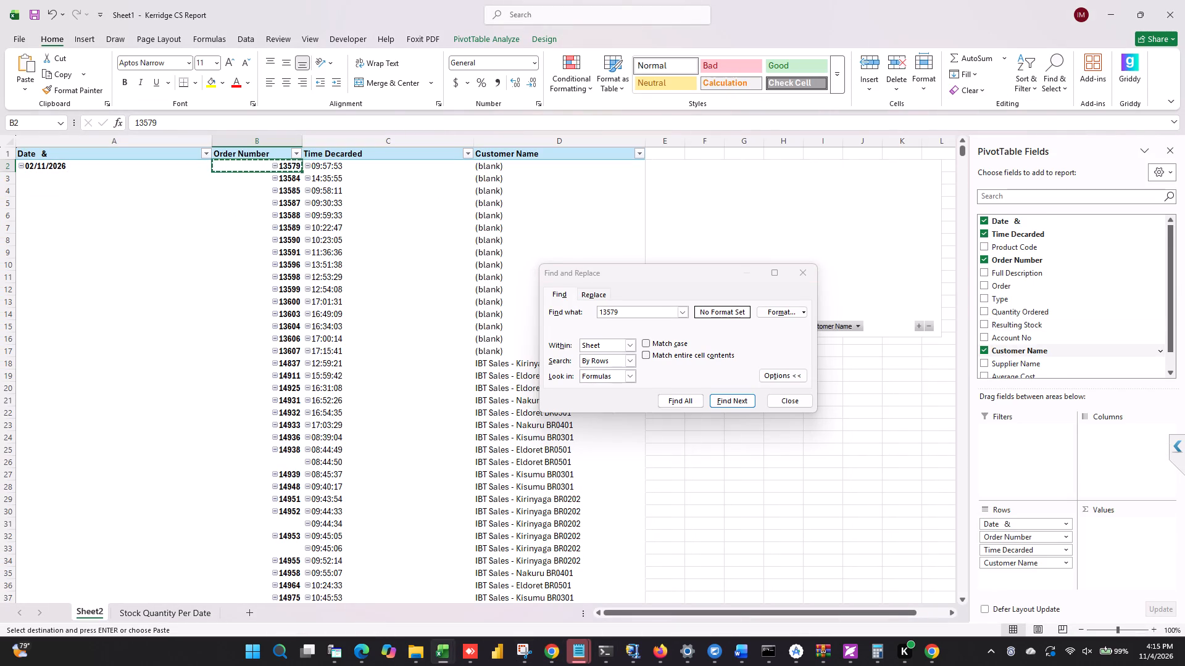
pyautogui.scroll(-1, 1081, 351)
pyautogui.click(985, 344)
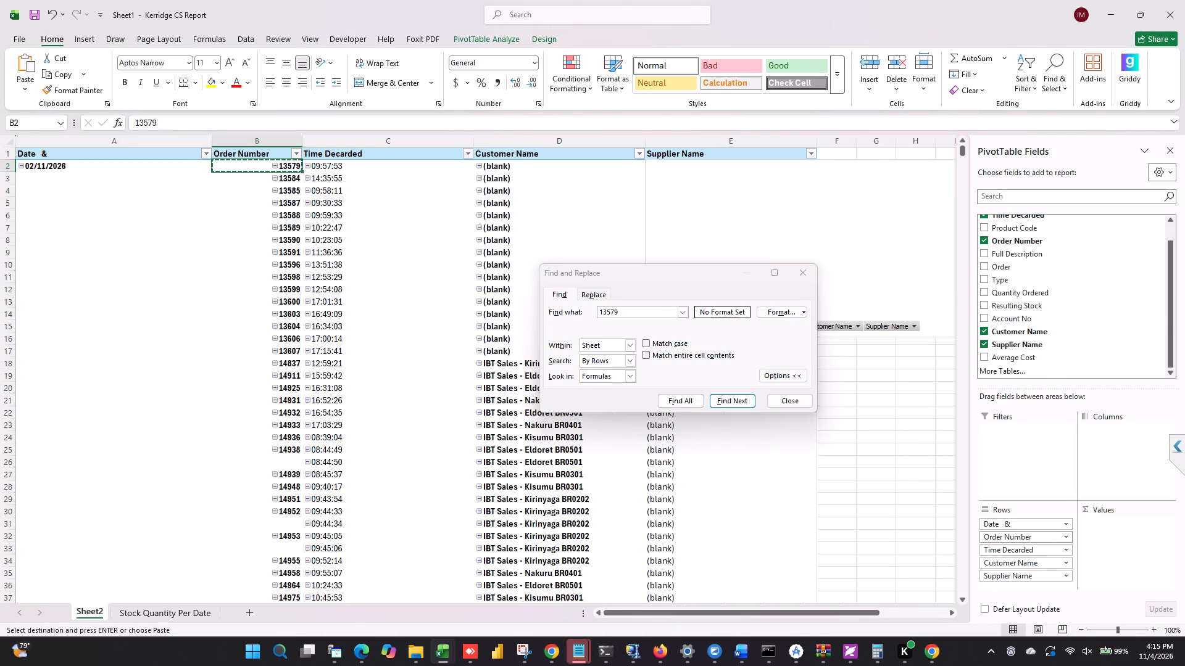
pyautogui.click(796, 409)
pyautogui.click(794, 401)
# Remove the empty PivotChart covering the Supplier Name column in Sheet2.
pyautogui.rightClick(794, 228)
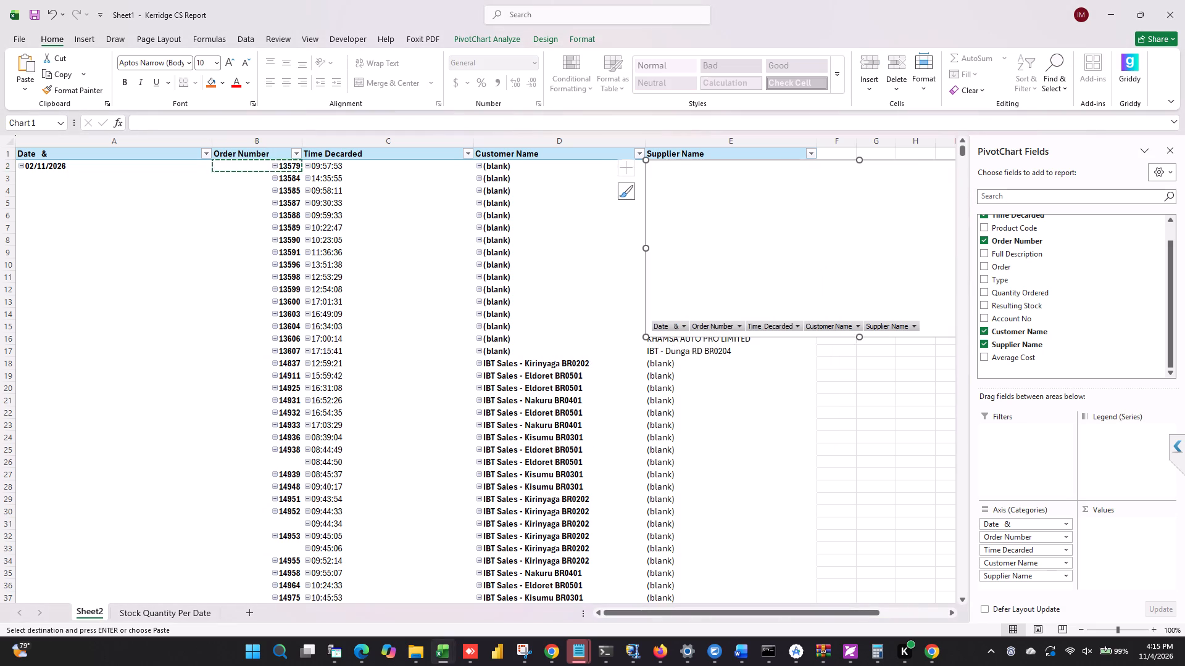
pyautogui.click(824, 261)
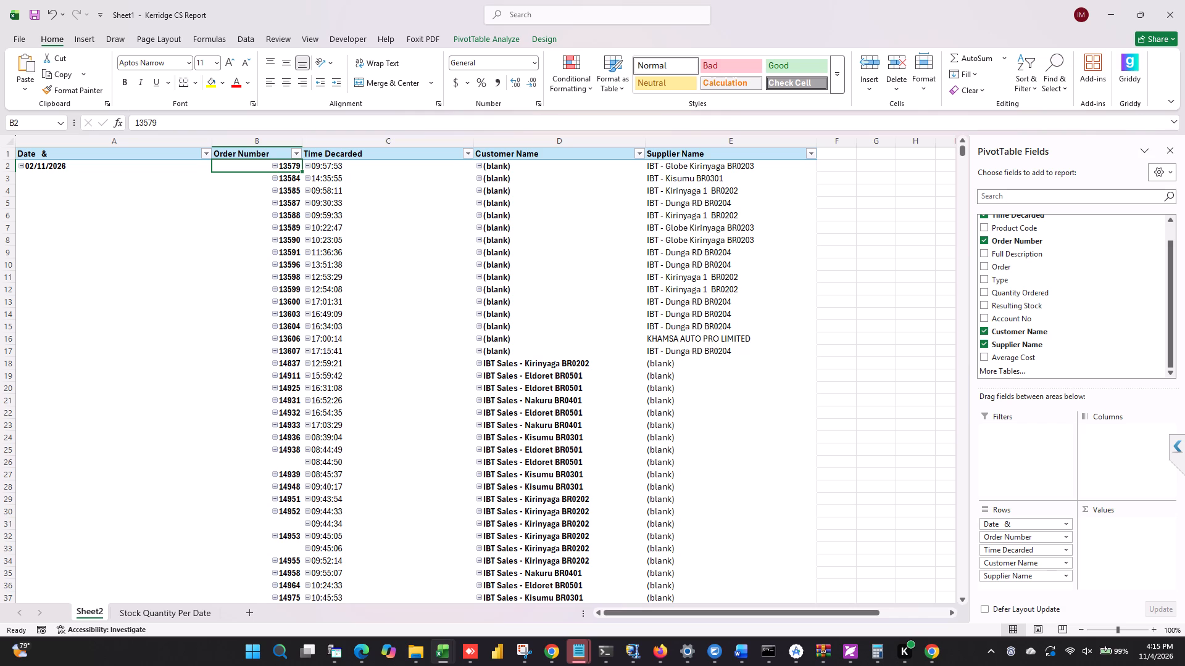
# Set the PivotTable's report layout to tabular form.
pyautogui.click(531, 36)
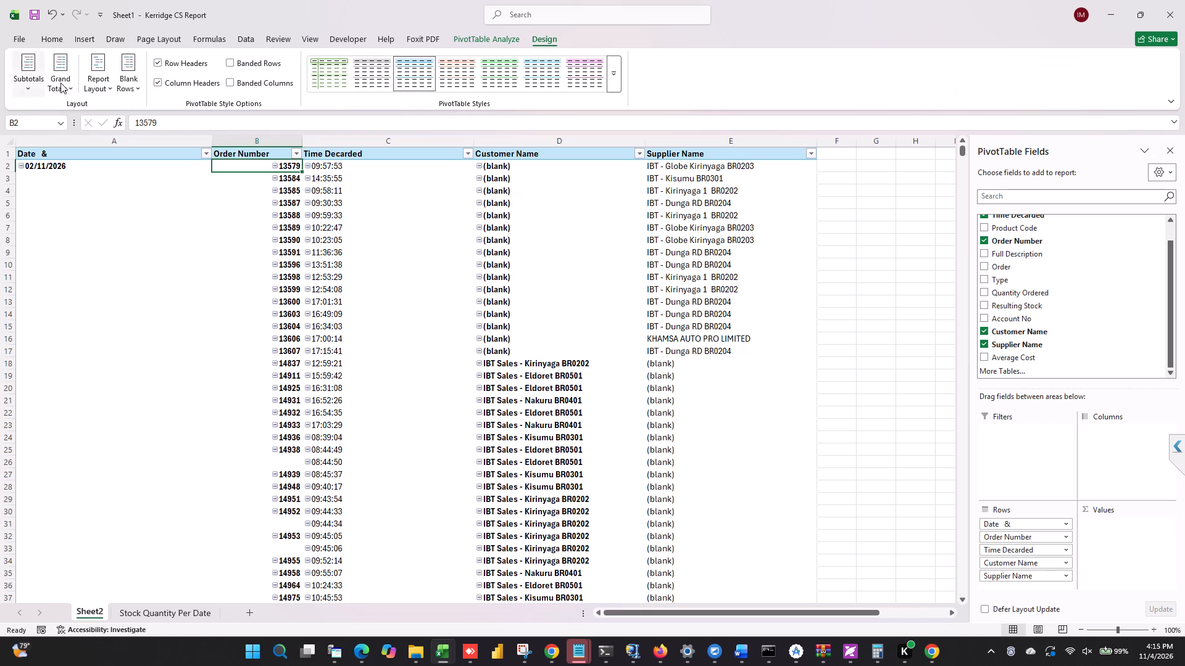
pyautogui.click(117, 80)
pyautogui.click(89, 80)
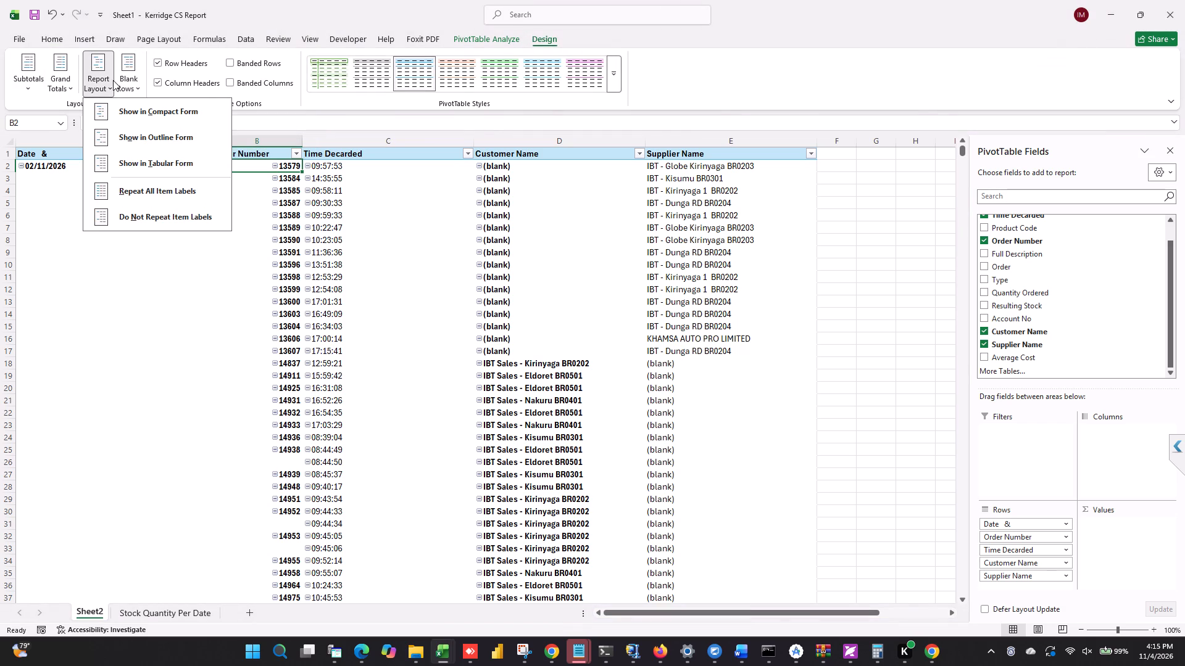
pyautogui.click(113, 80)
pyautogui.click(117, 79)
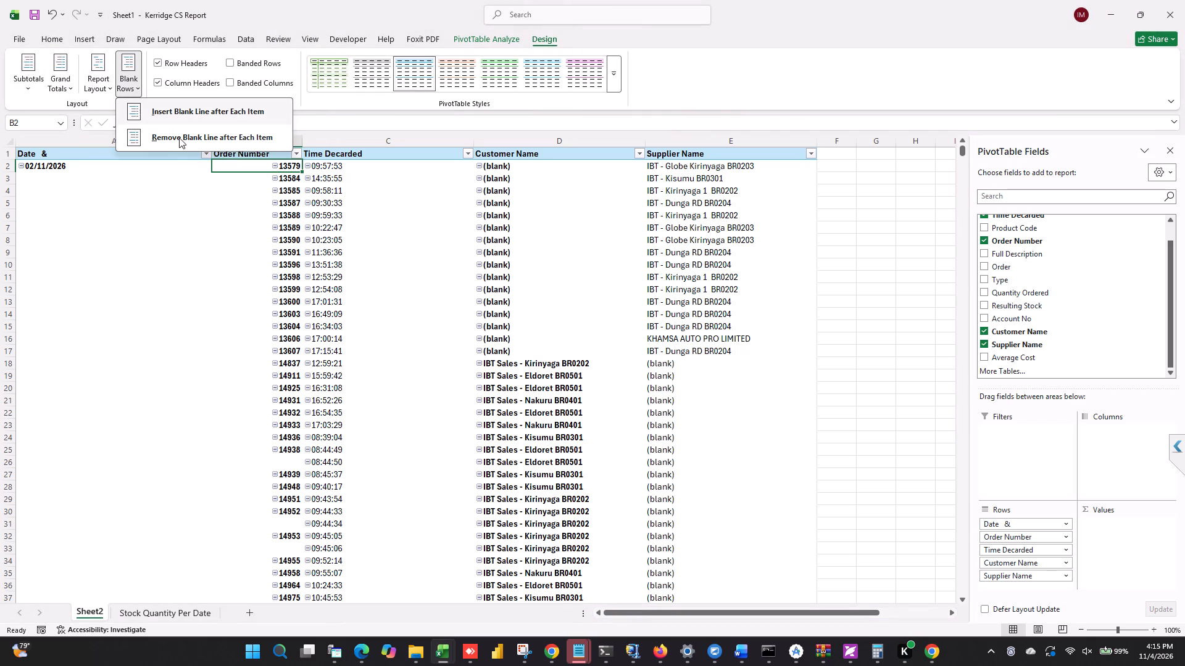
pyautogui.click(99, 75)
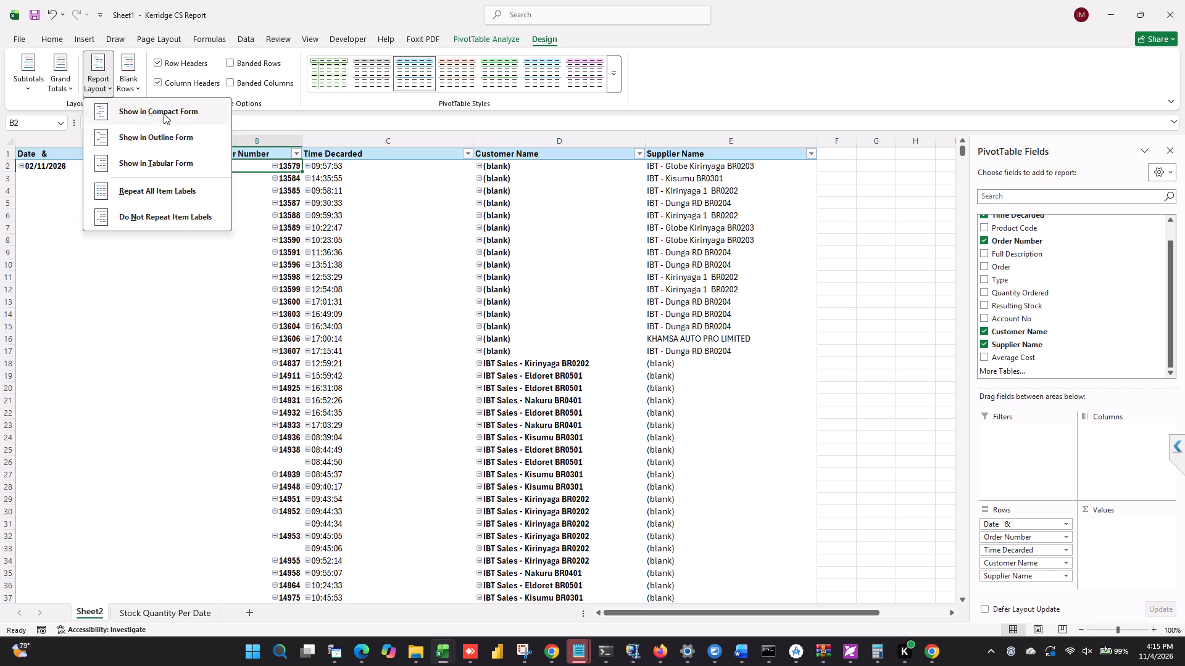
pyautogui.click(184, 155)
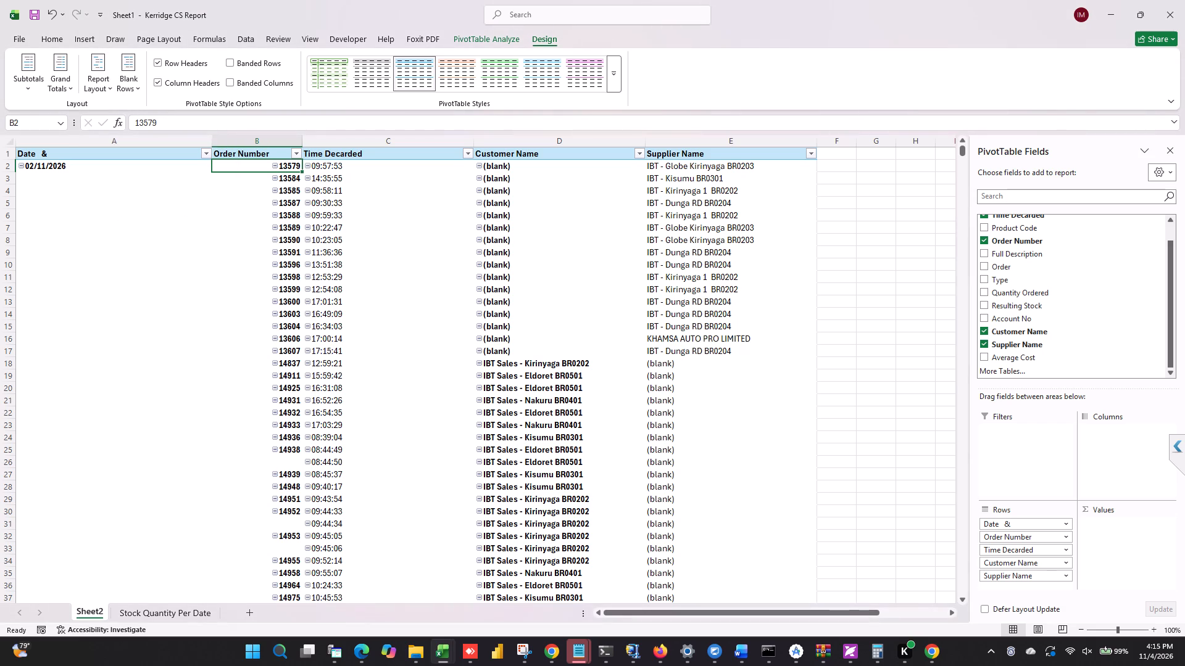
# Copy the entire PivotTable and paste it as values into a new sheet, starting at cell A1.
pyautogui.click(169, 150)
pyautogui.click(164, 154)
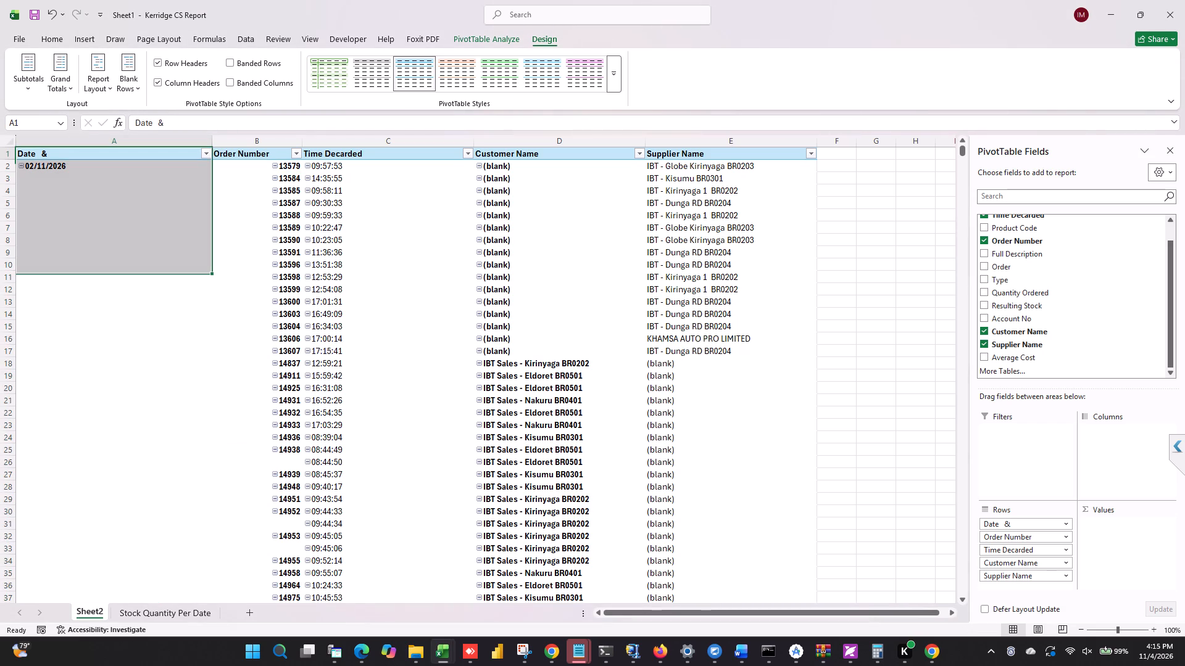
pyautogui.hotkey('ctrl', 'a')
pyautogui.hotkey('ctrl', 'c')
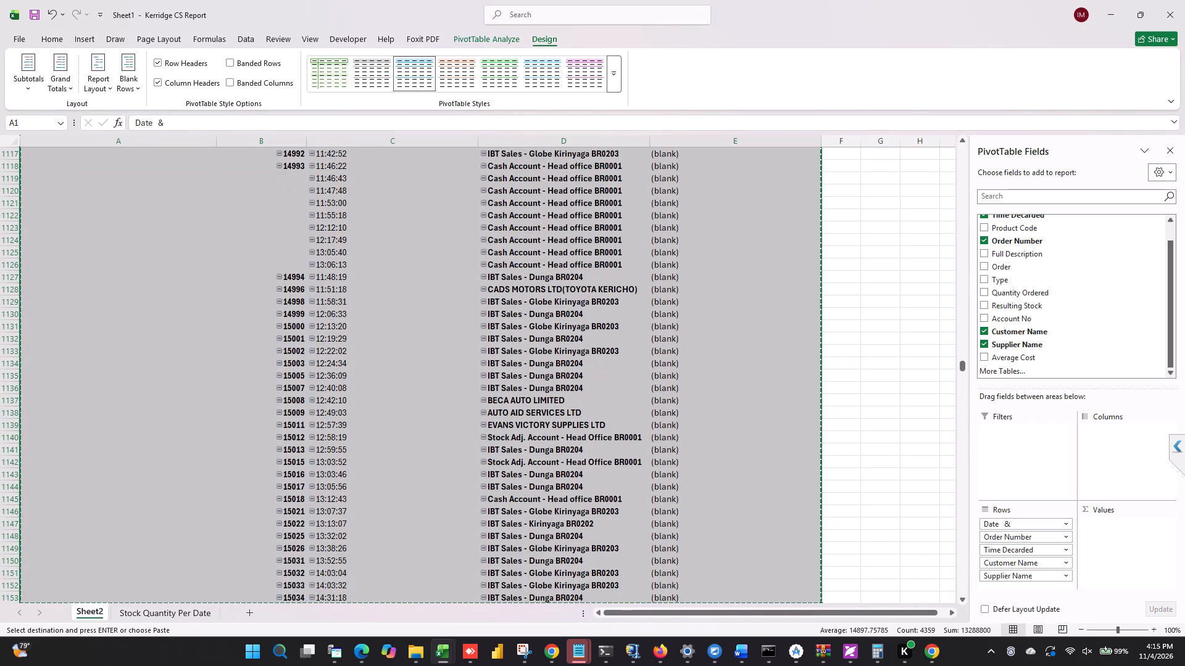
pyautogui.click(252, 609)
pyautogui.rightClick(51, 150)
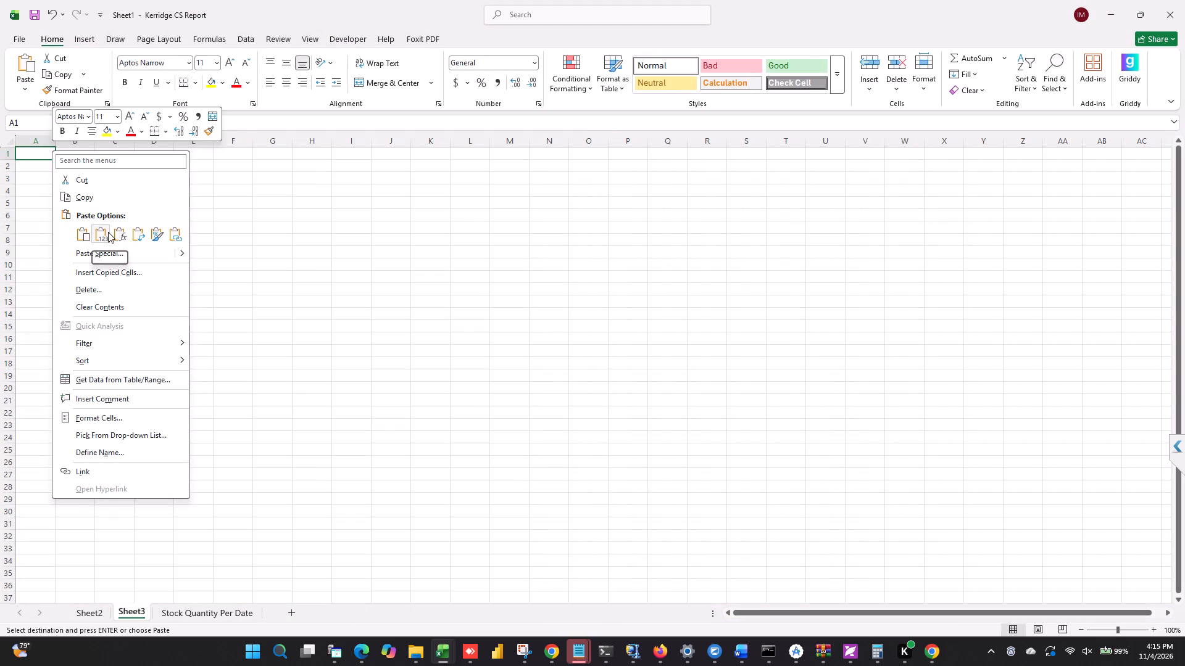
pyautogui.click(108, 232)
pyautogui.click(243, 336)
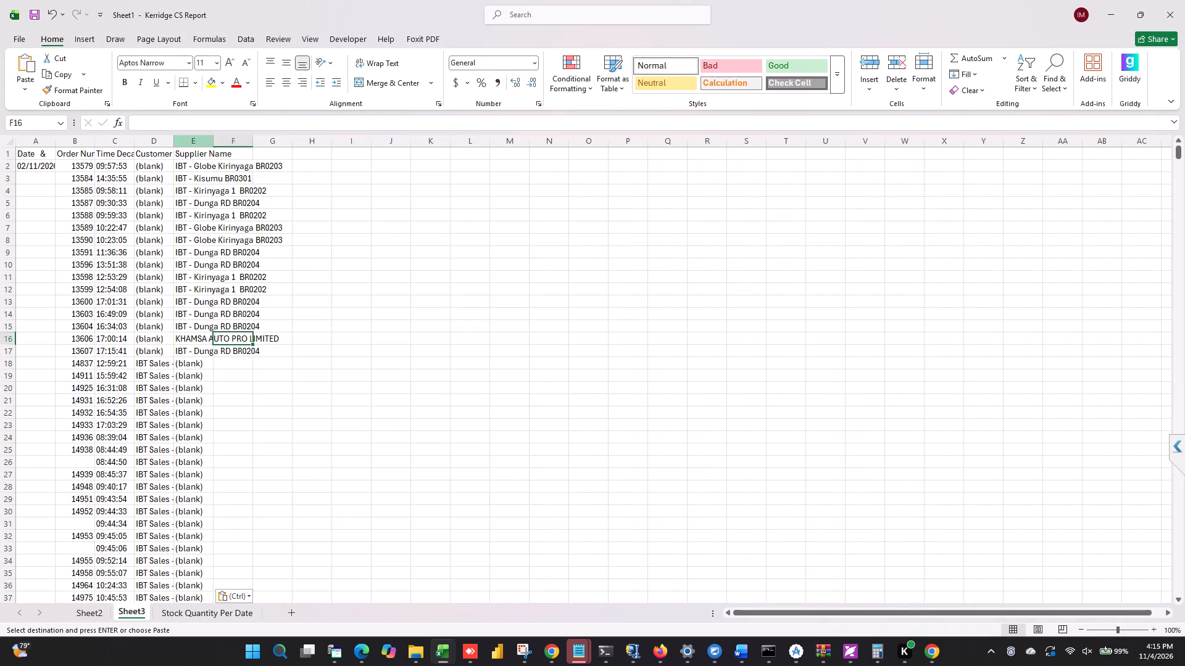
# Widen the Supplier Name, Customer Name and Date & columns of the pasted data.
pyautogui.moveTo(210, 141); pyautogui.dragTo(296, 154)
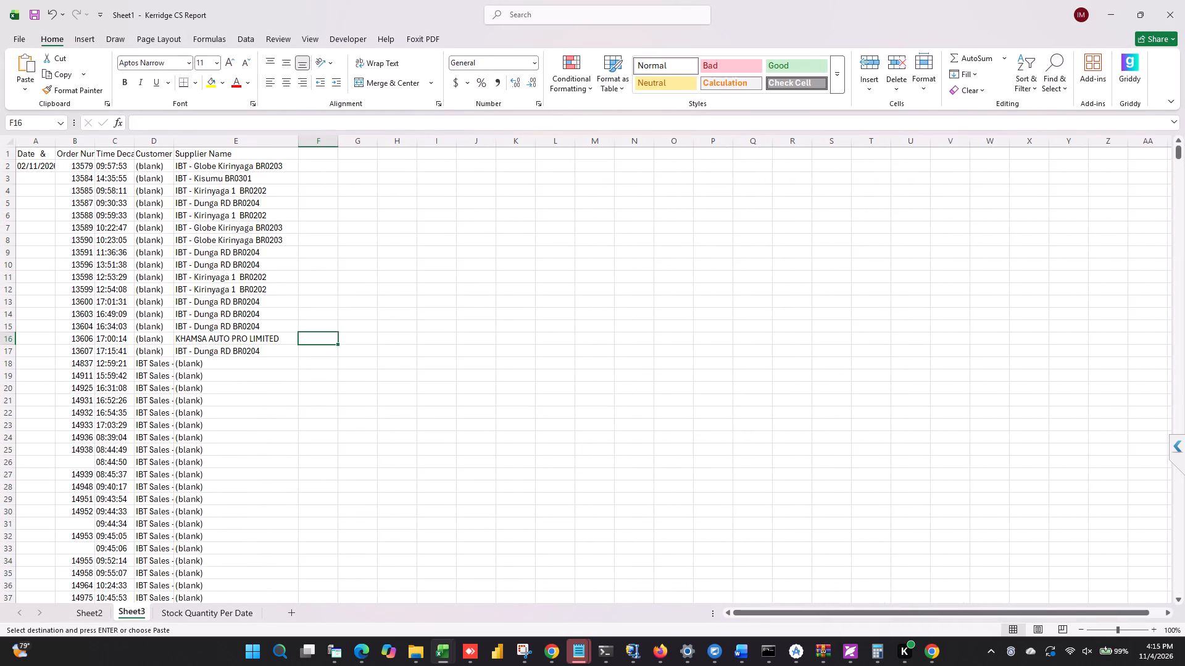
pyautogui.moveTo(175, 144); pyautogui.dragTo(186, 144)
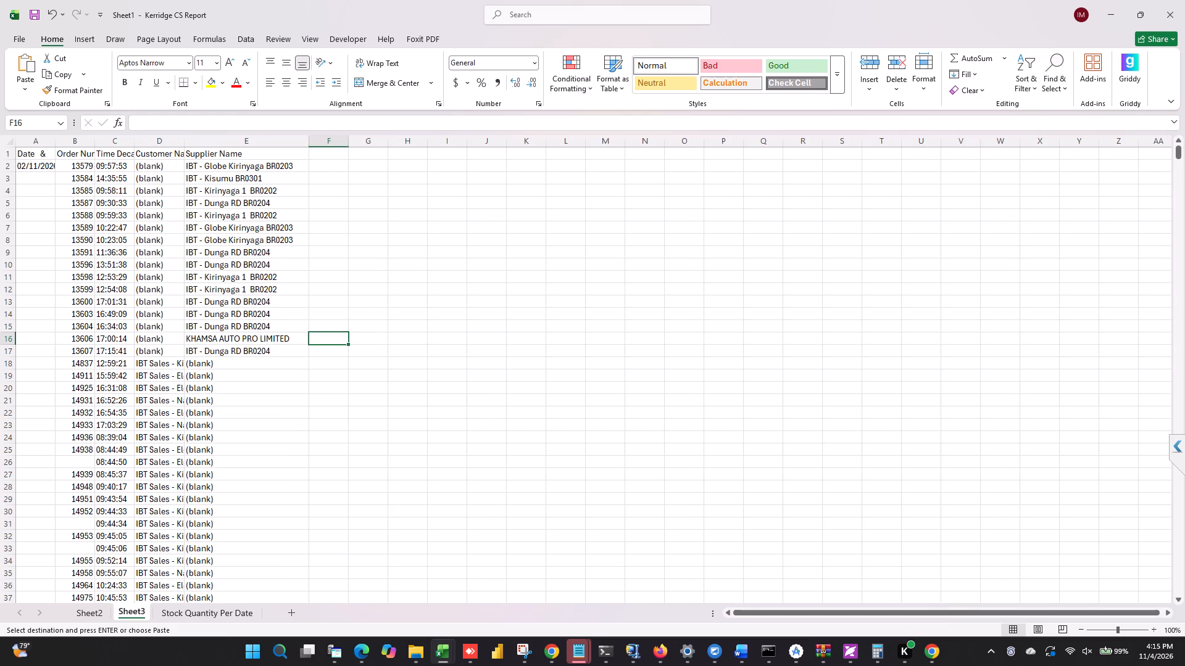
pyautogui.click(137, 141)
pyautogui.click(137, 141)
pyautogui.moveTo(55, 143); pyautogui.dragTo(62, 144)
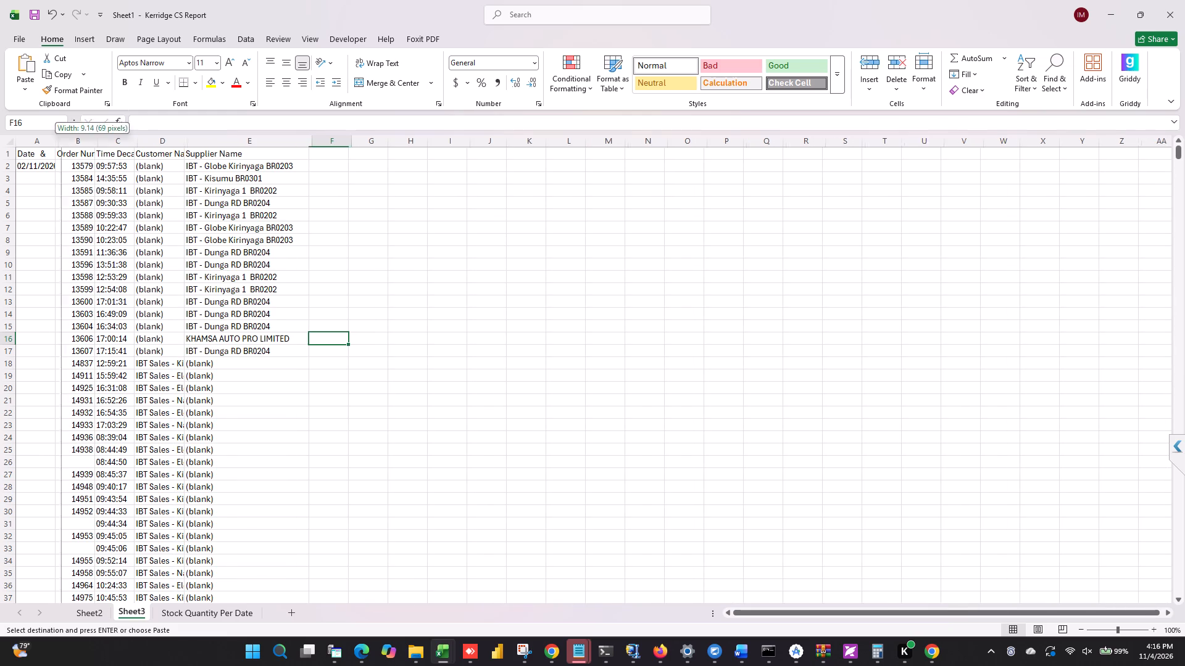
pyautogui.moveTo(62, 144); pyautogui.dragTo(68, 146)
# Turn on filtering for the header row of the pasted data in Sheet3.
pyautogui.click(53, 149)
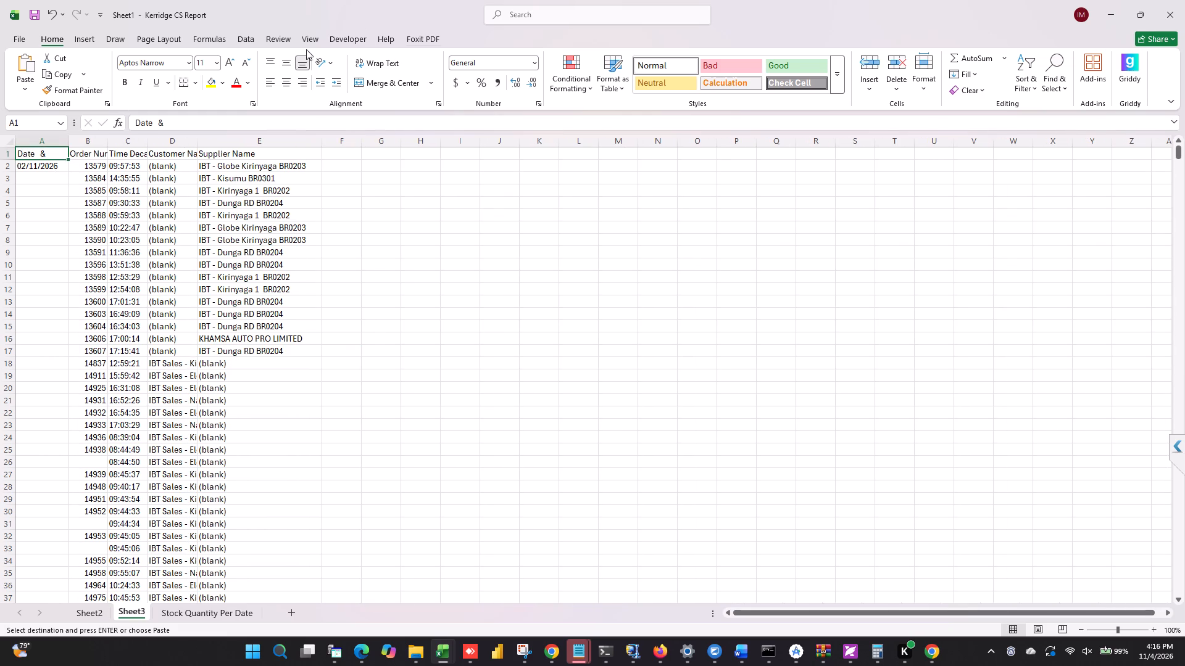
pyautogui.click(243, 38)
pyautogui.click(409, 70)
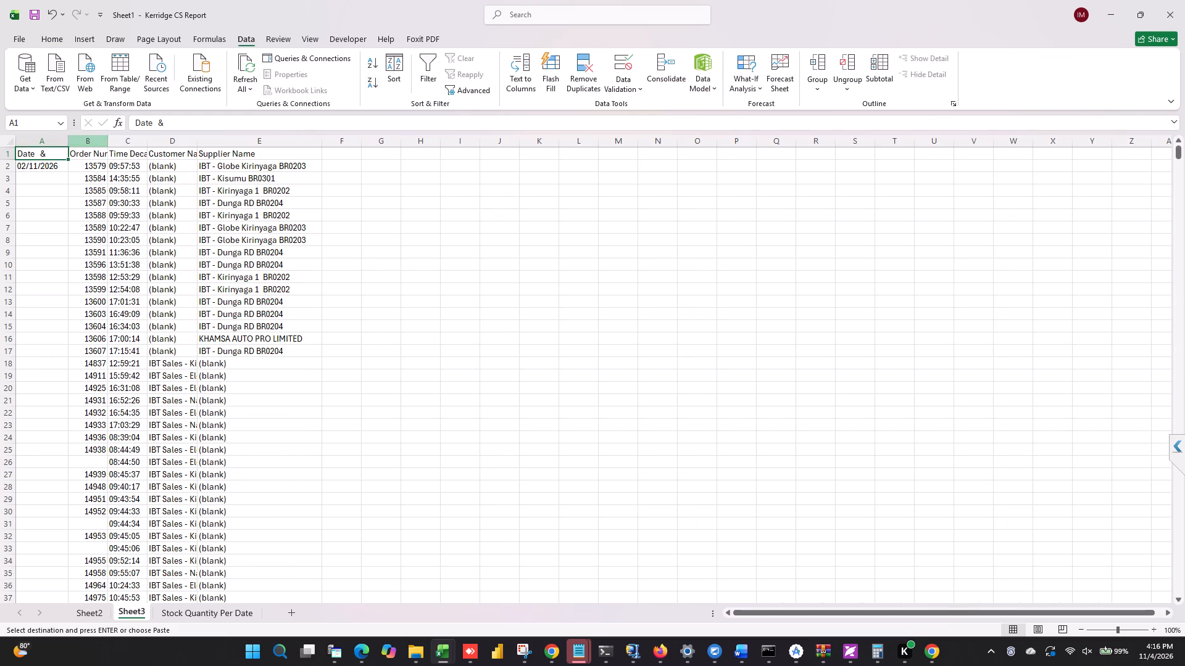
pyautogui.click(425, 67)
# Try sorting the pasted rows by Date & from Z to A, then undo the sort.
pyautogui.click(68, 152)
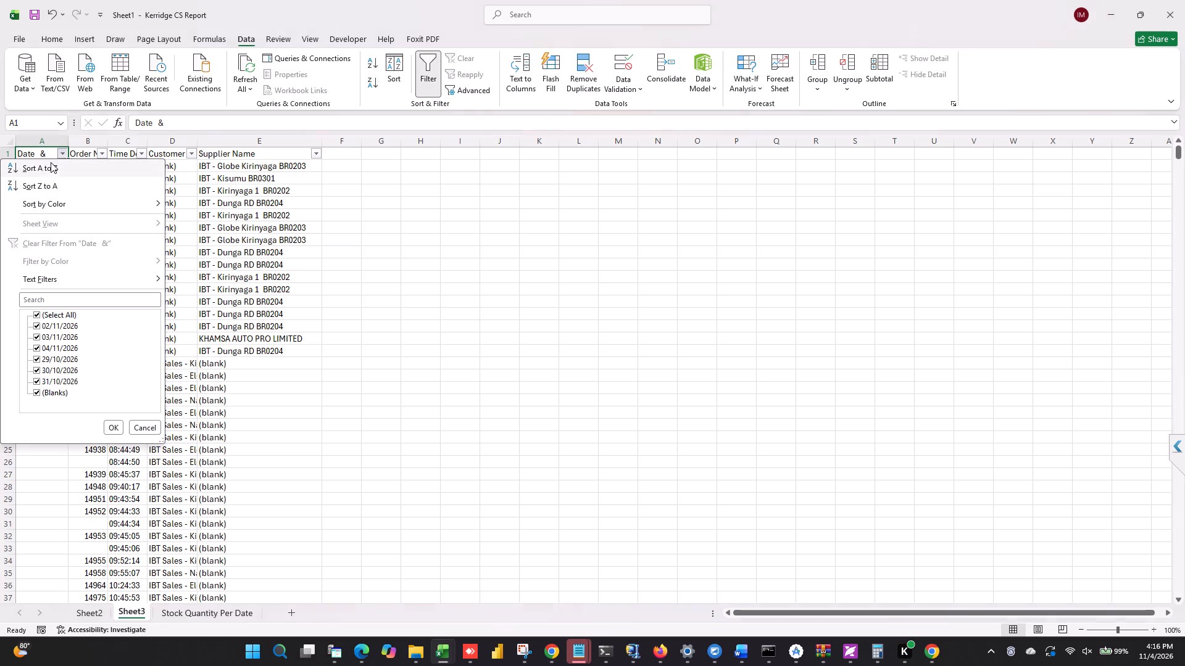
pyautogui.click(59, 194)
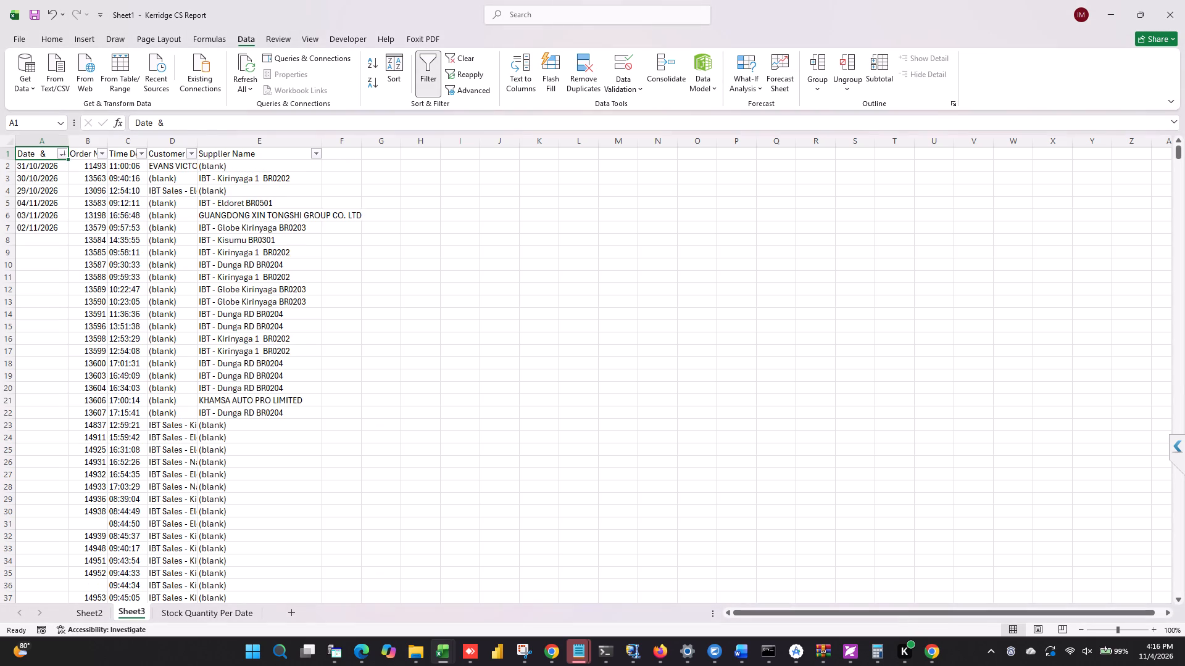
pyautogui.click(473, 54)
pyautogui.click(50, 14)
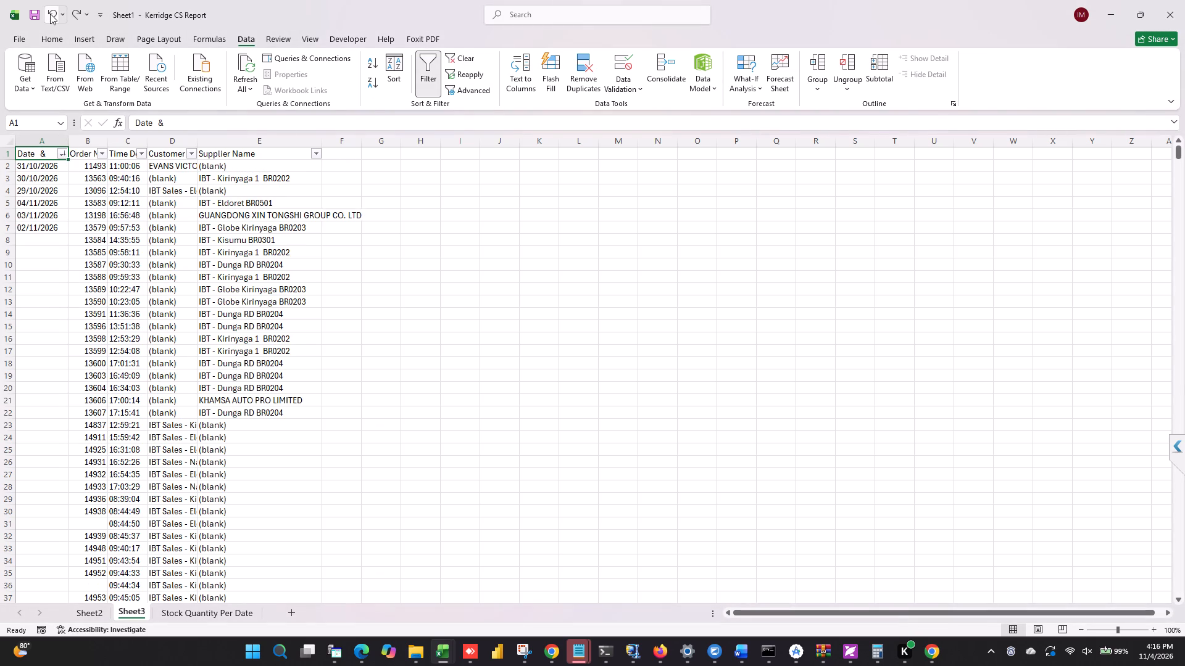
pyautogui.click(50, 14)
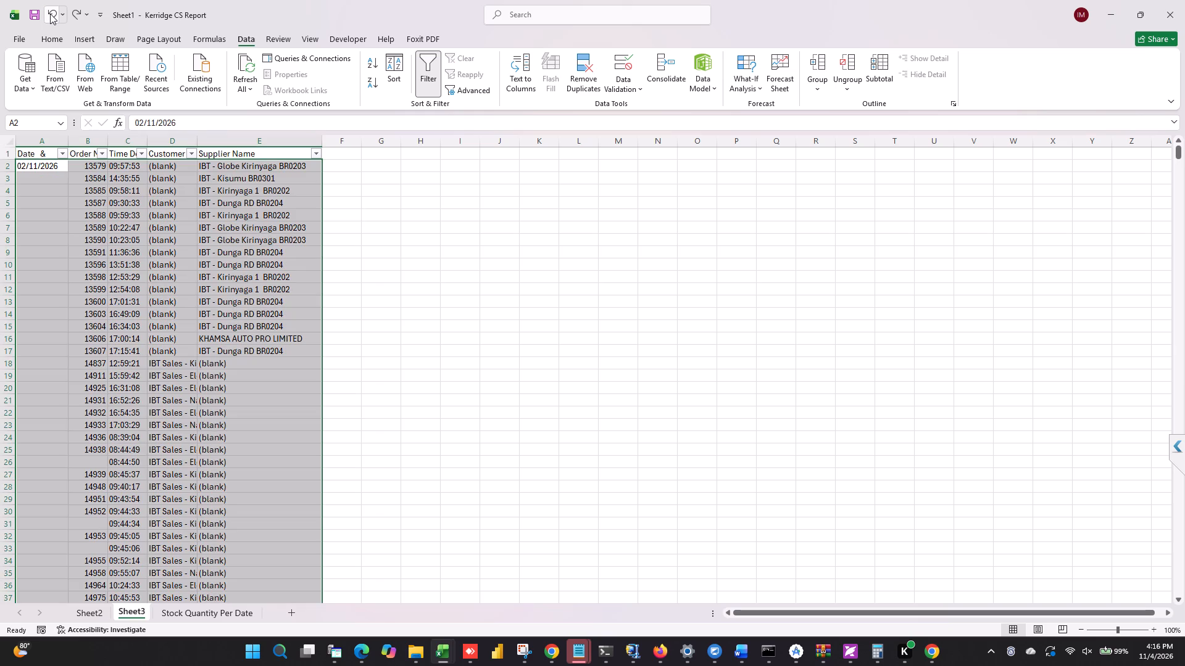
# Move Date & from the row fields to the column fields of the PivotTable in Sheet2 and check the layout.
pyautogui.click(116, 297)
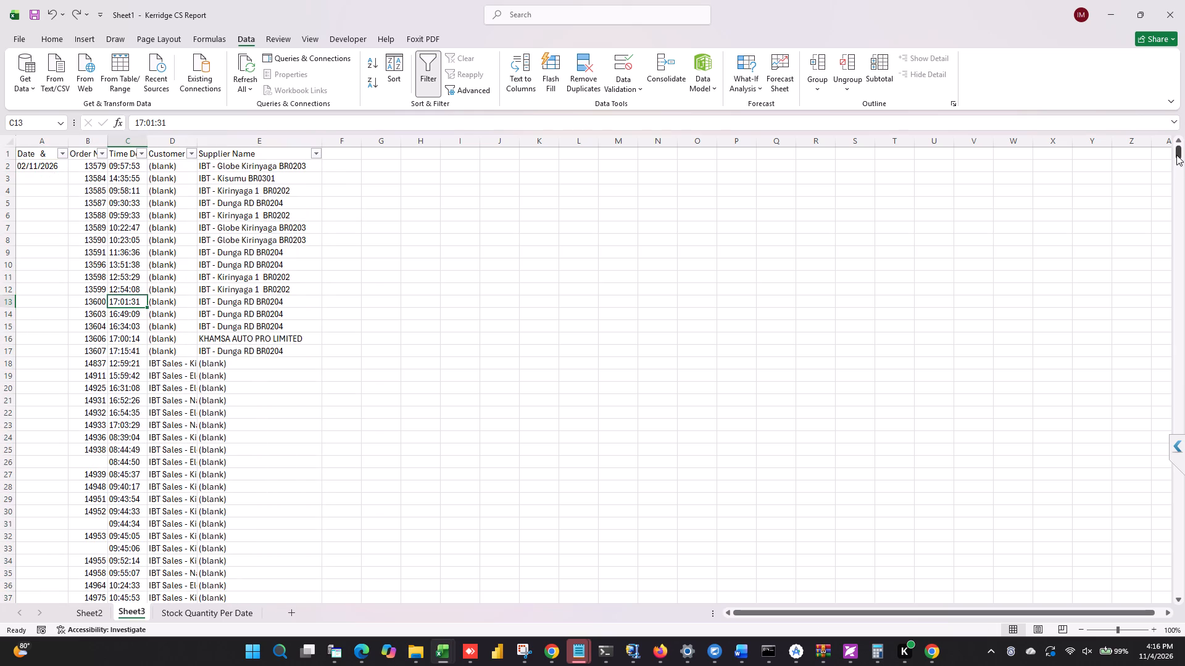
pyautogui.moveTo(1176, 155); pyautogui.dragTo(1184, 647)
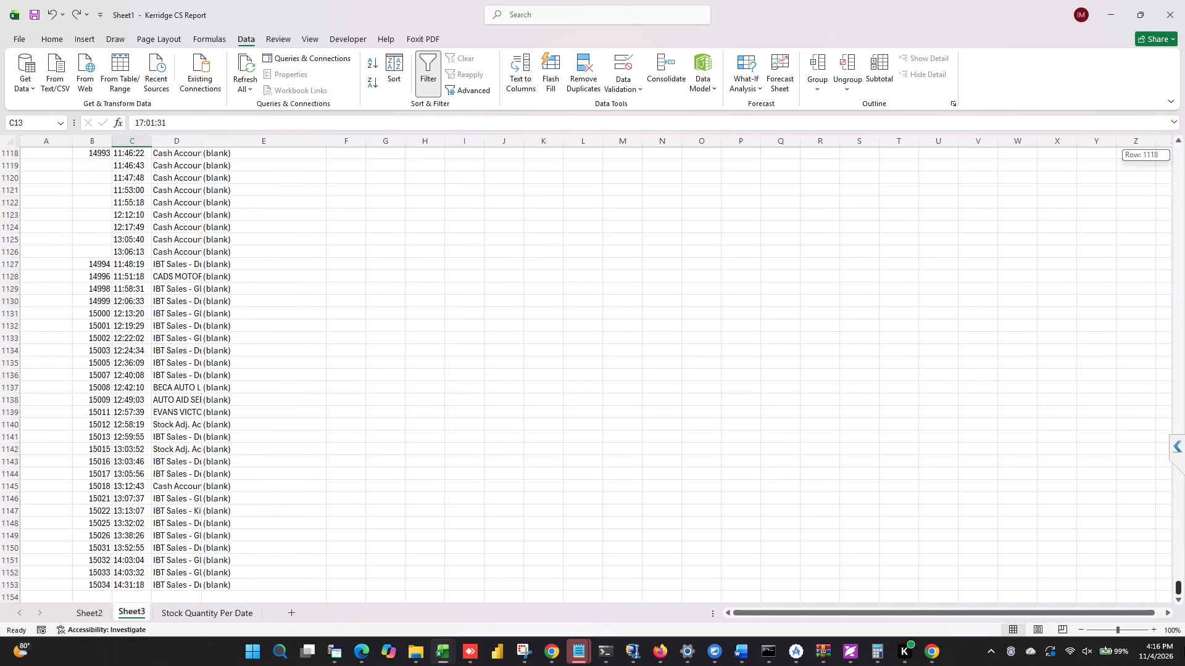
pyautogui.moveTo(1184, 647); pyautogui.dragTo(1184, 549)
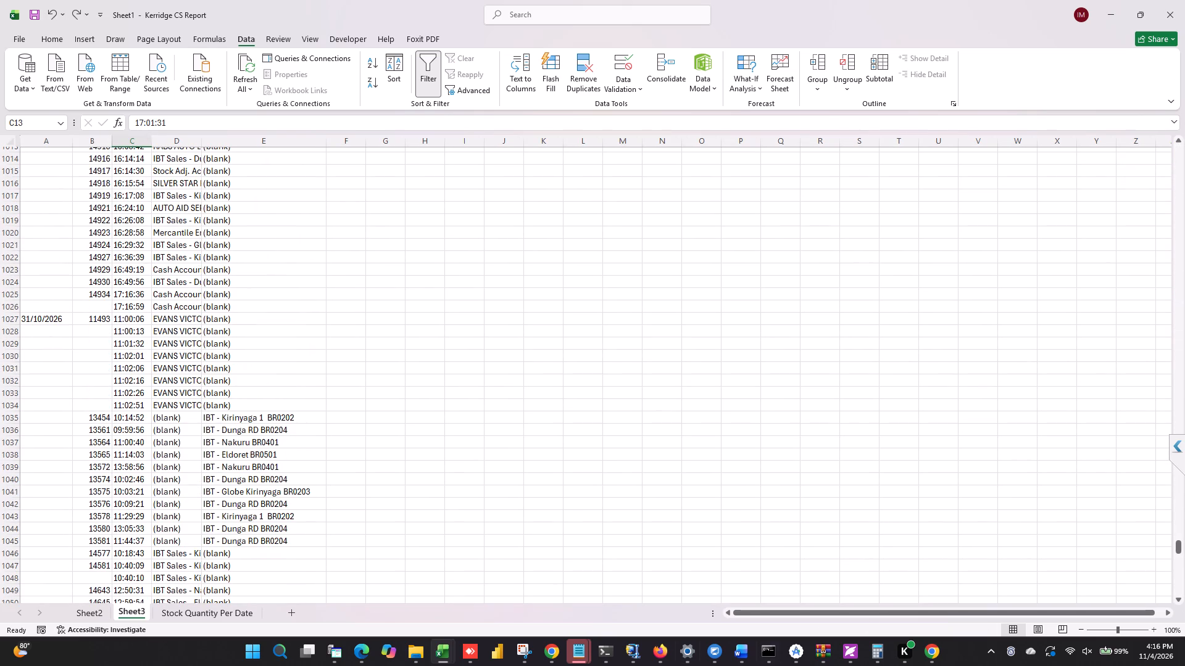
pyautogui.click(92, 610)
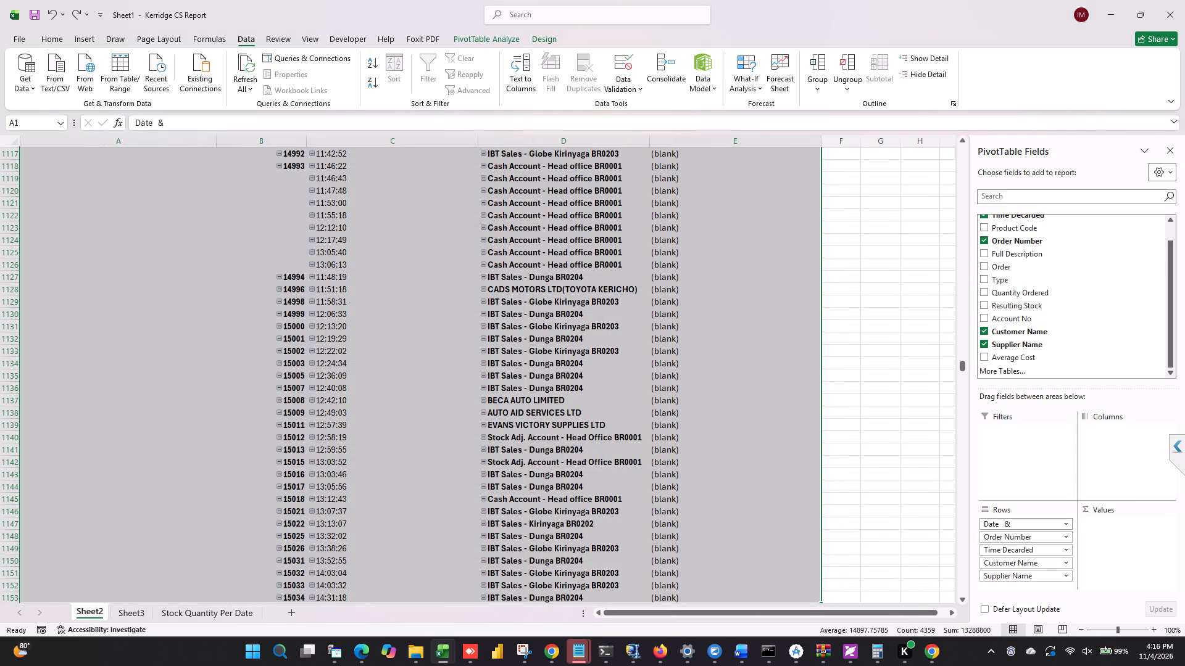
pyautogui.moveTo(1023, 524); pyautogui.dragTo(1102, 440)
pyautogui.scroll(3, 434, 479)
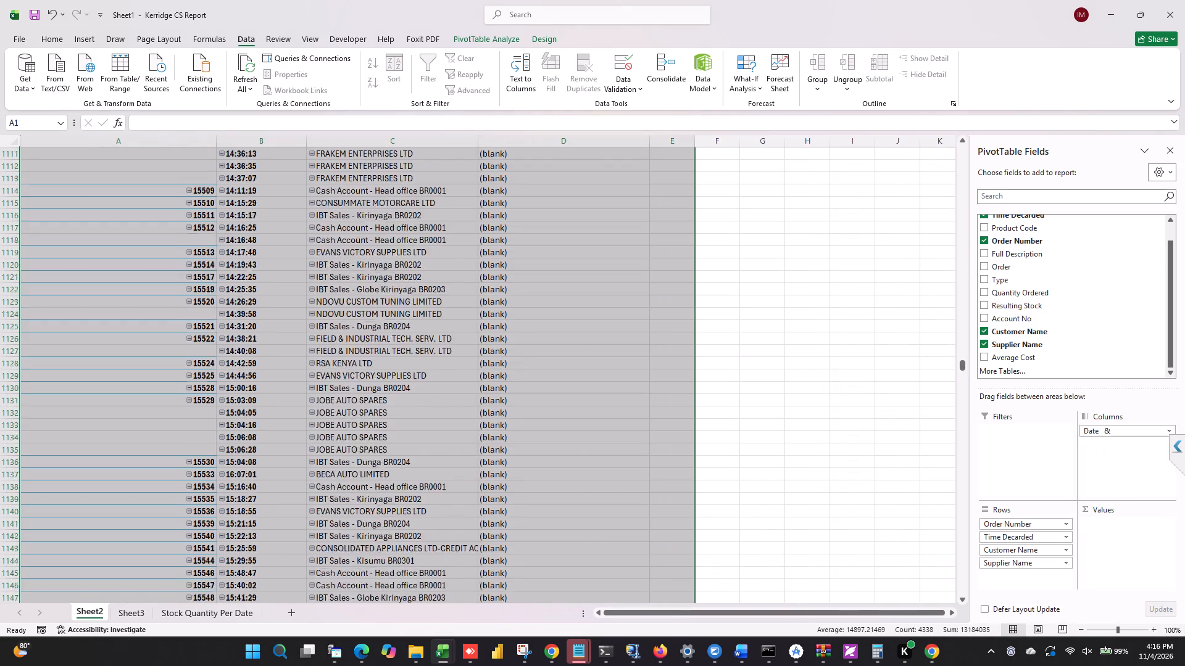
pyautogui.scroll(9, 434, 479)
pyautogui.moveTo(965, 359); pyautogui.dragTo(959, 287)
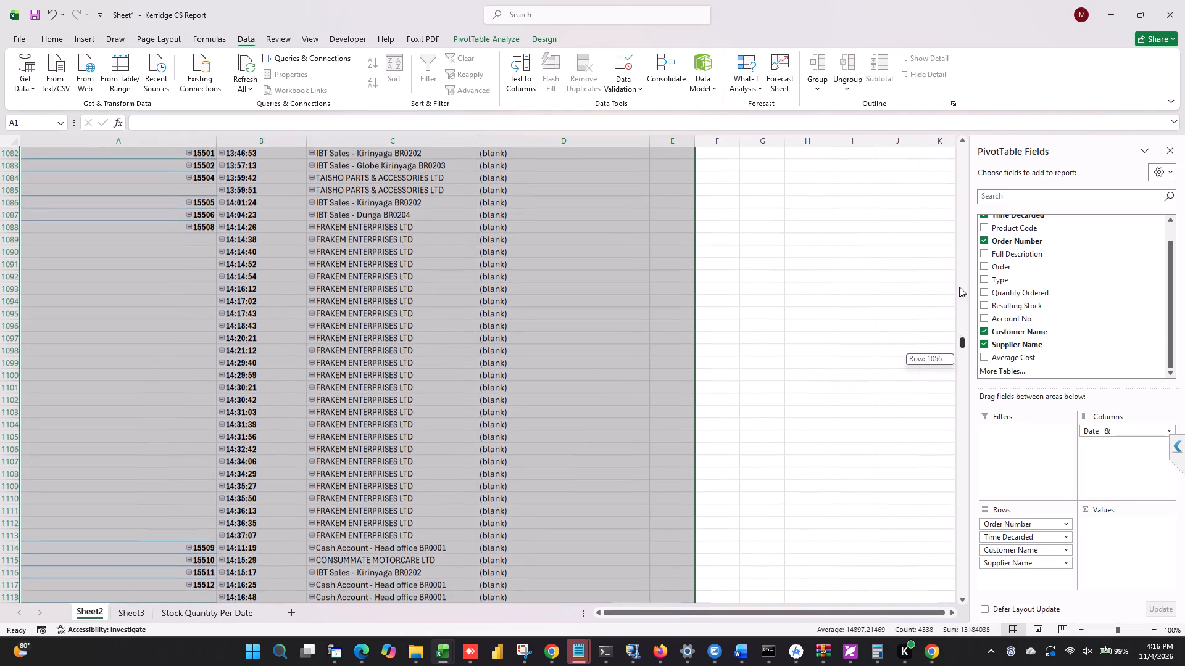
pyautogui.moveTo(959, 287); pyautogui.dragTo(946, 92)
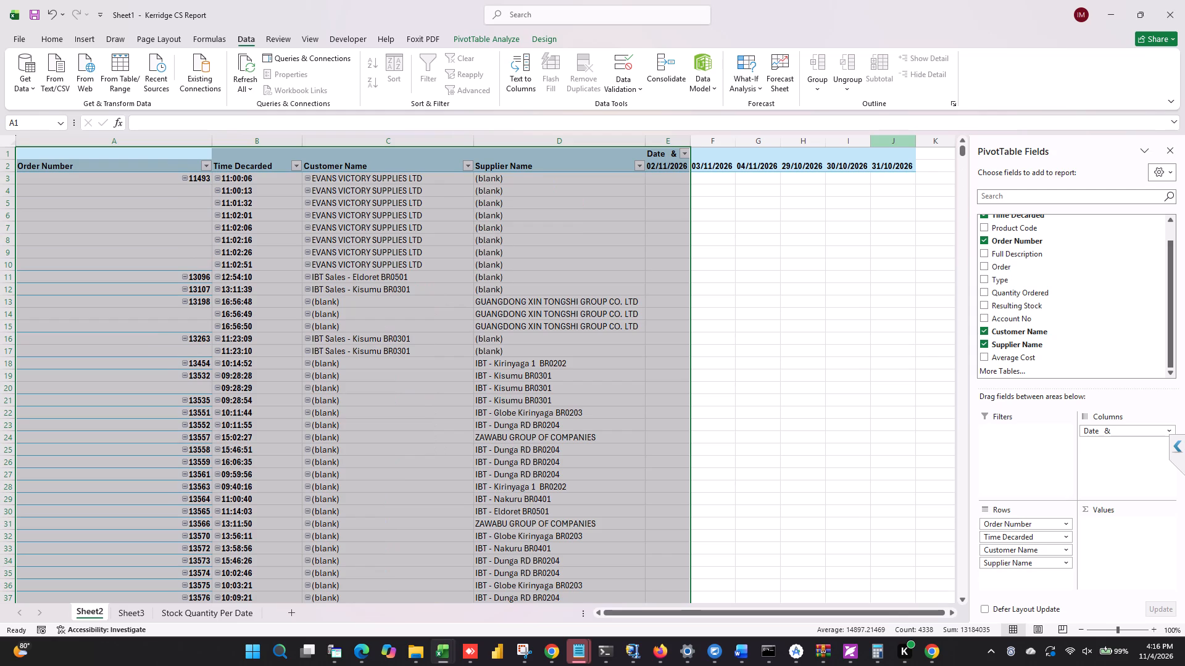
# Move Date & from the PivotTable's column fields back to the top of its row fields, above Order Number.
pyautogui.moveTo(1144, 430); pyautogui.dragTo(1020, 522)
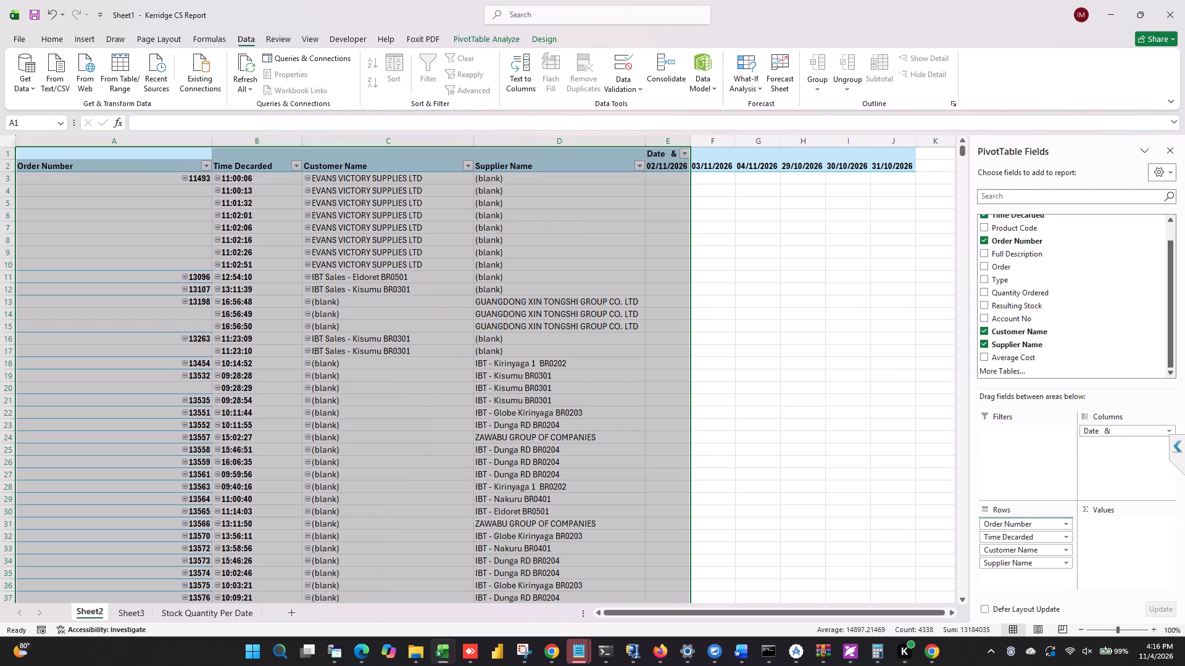
# Reorder the PivotTable's row fields in Sheet2 so that Date & comes first, above Order Number.
pyautogui.moveTo(1020, 522); pyautogui.dragTo(1010, 524)
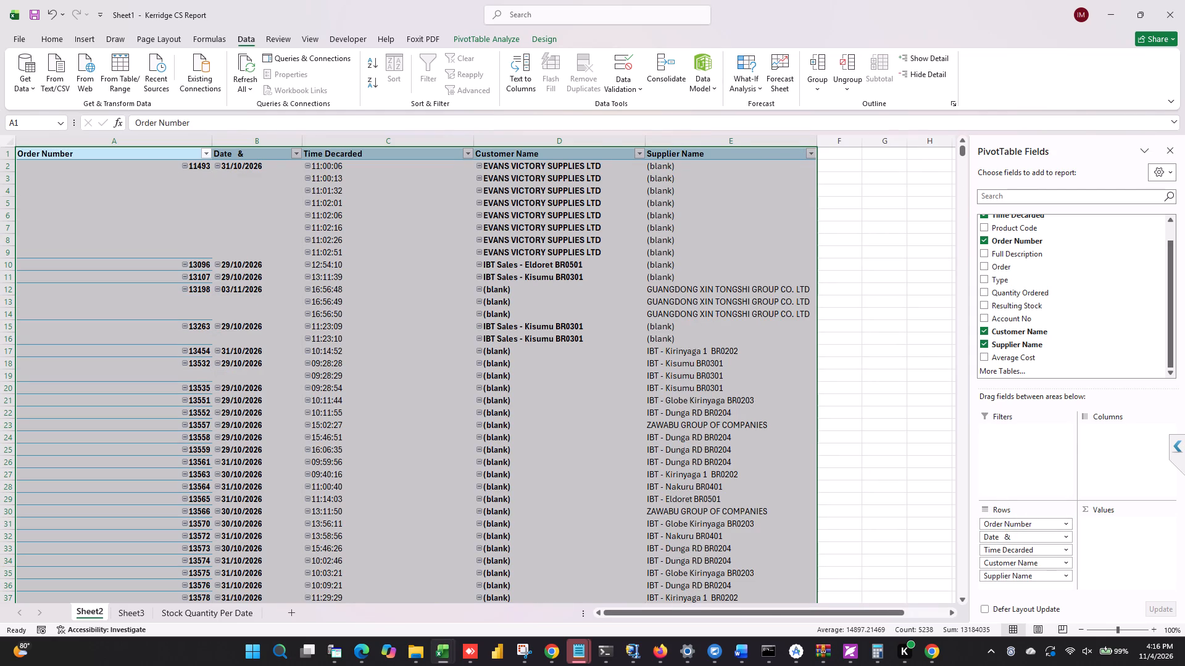
pyautogui.click(1021, 538)
pyautogui.click(235, 251)
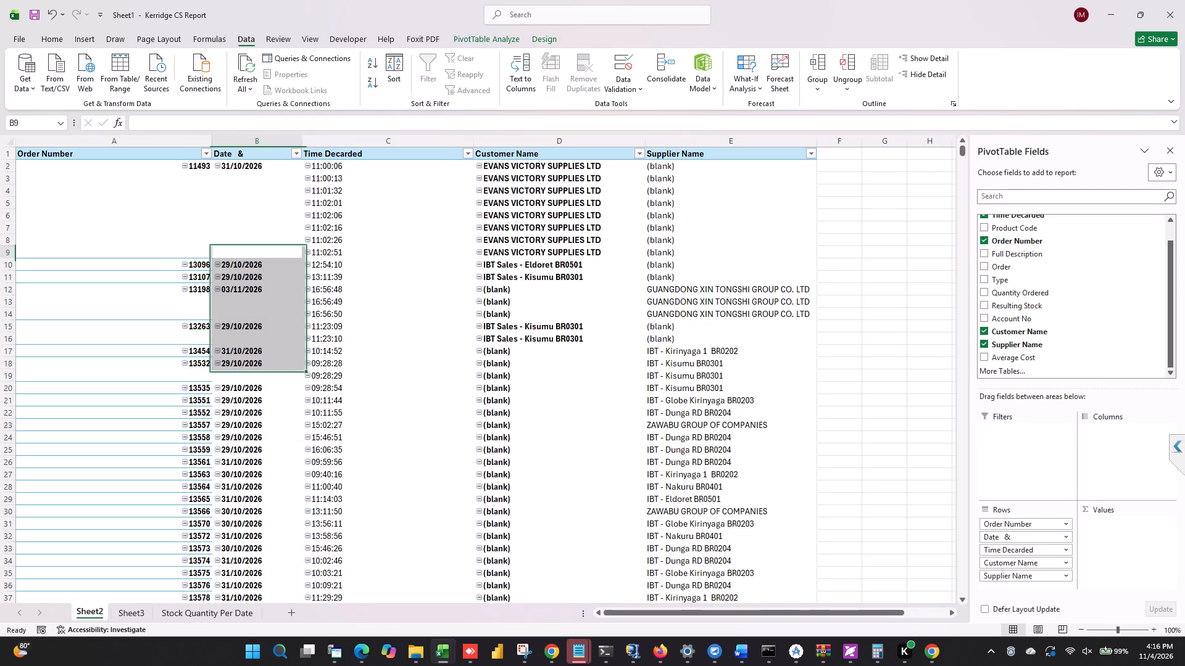
pyautogui.moveTo(1013, 537); pyautogui.dragTo(1012, 514)
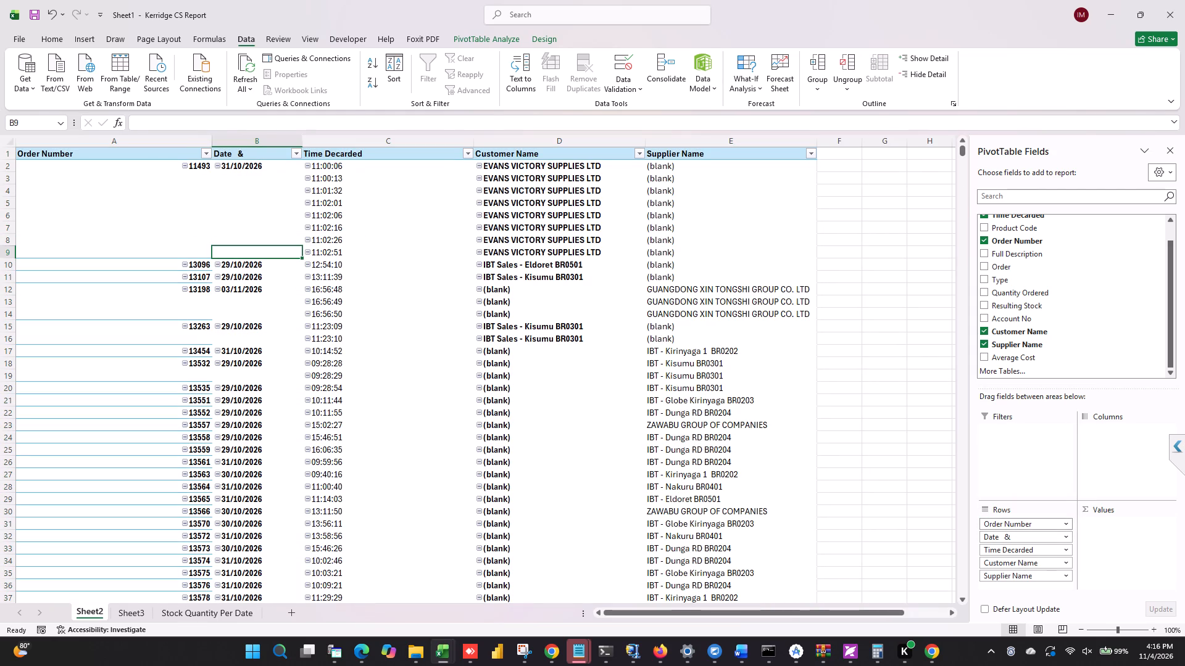
pyautogui.moveTo(1013, 541); pyautogui.dragTo(1016, 525)
pyautogui.moveTo(1016, 525); pyautogui.dragTo(1023, 538)
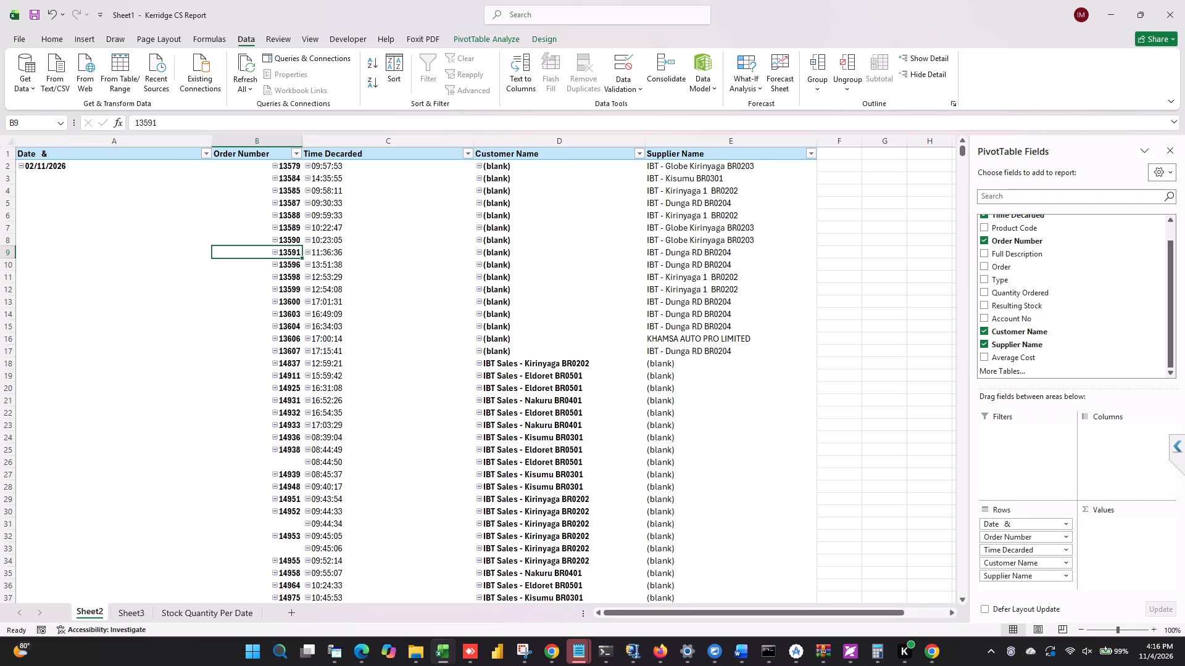
pyautogui.moveTo(210, 141); pyautogui.dragTo(69, 173)
pyautogui.moveTo(960, 151); pyautogui.dragTo(964, 266)
# Widen the Time Decarded and Customer Name columns of the pasted data in Sheet3 so their text fits.
pyautogui.click(126, 613)
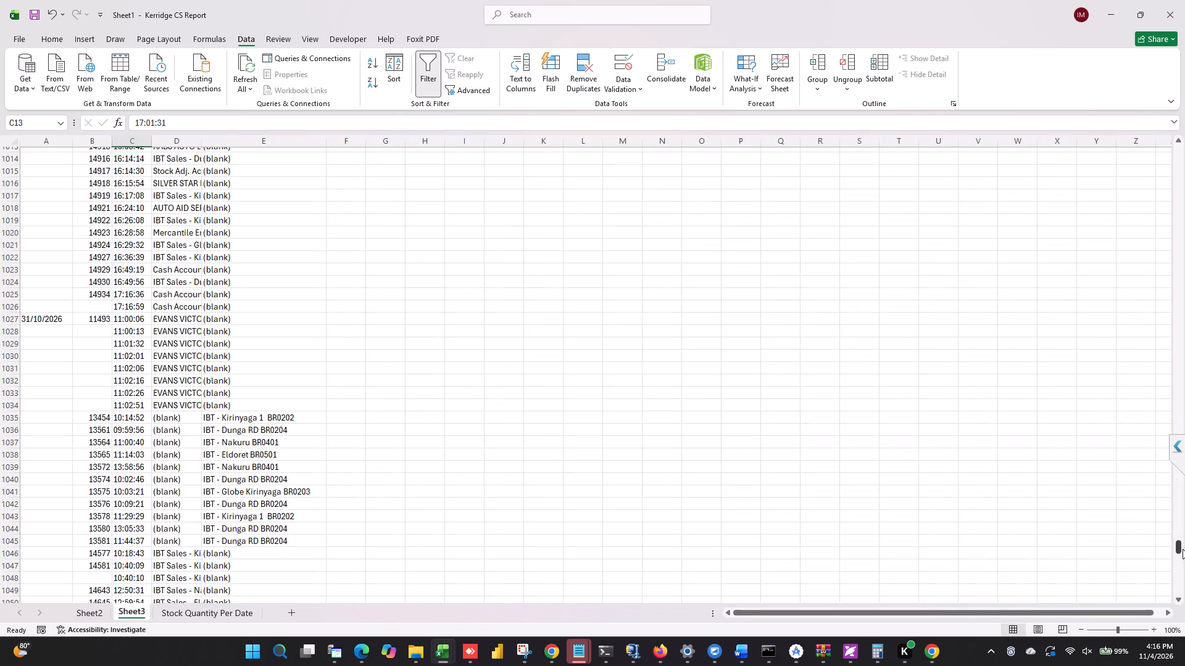
pyautogui.moveTo(1182, 546); pyautogui.dragTo(1184, 38)
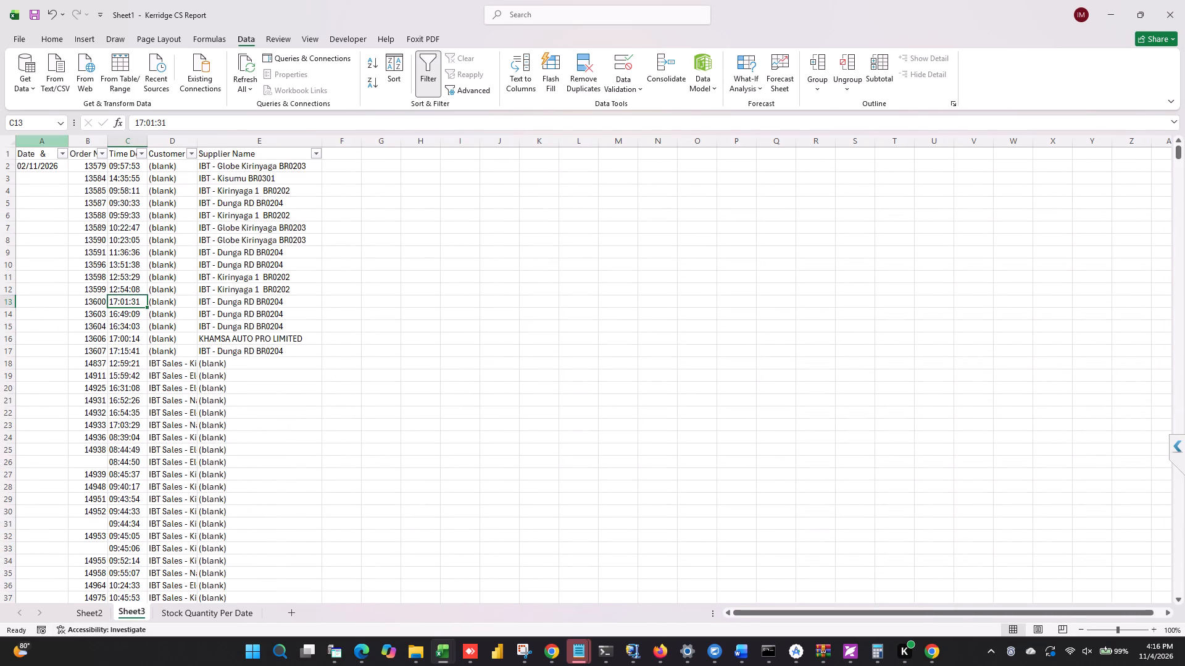
pyautogui.click(44, 154)
pyautogui.hotkey('ctrl', 'a')
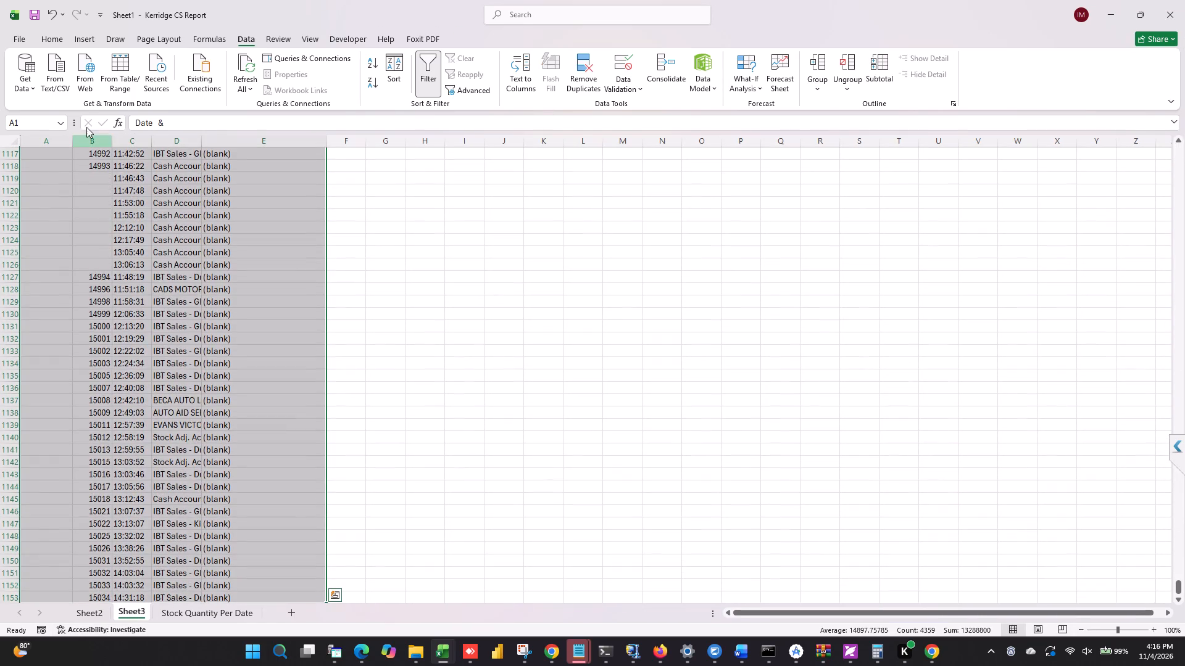
pyautogui.scroll(13, 188, 278)
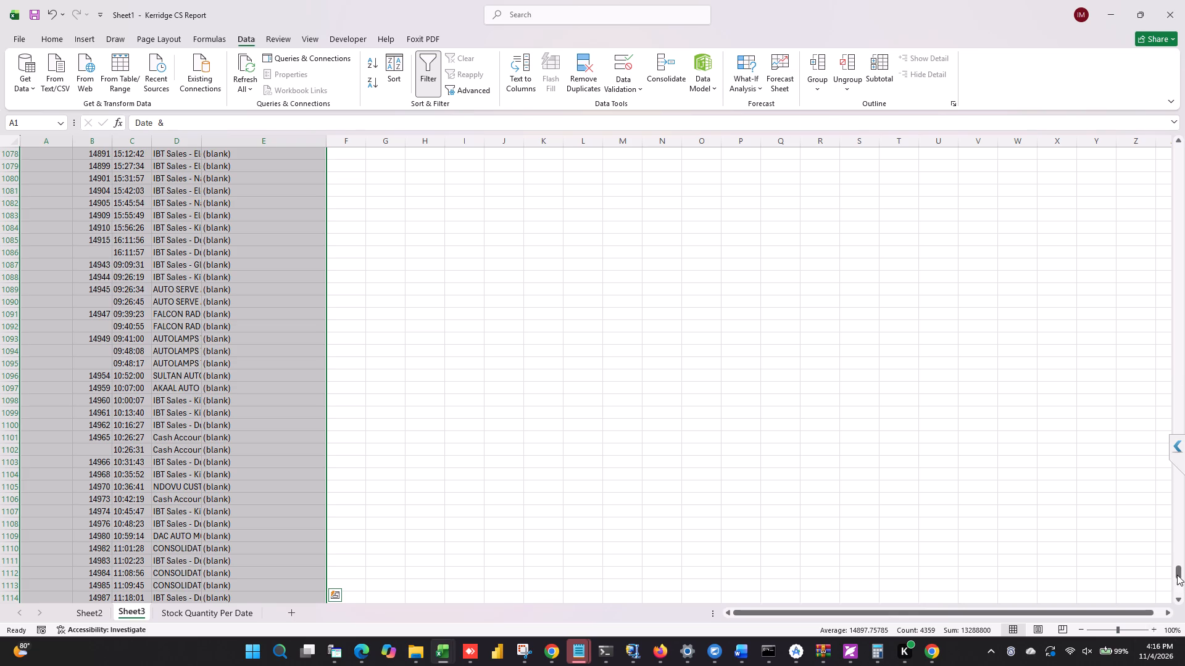
pyautogui.moveTo(1177, 575); pyautogui.dragTo(1178, 0)
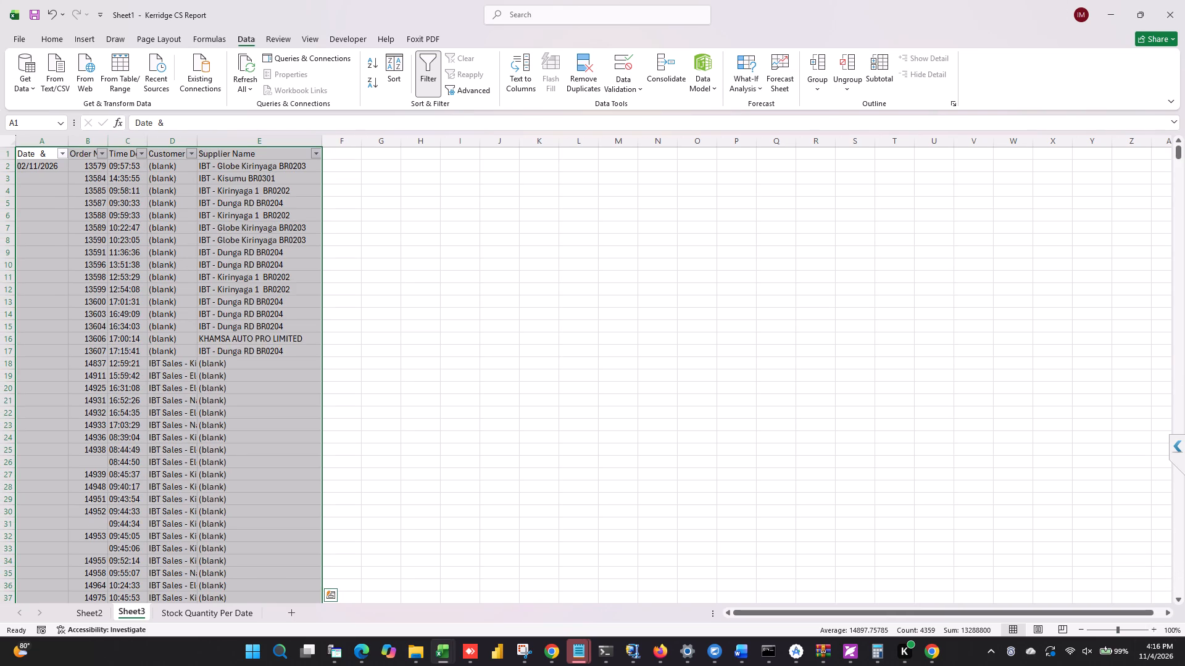
pyautogui.click(146, 140)
pyautogui.moveTo(199, 144); pyautogui.dragTo(222, 146)
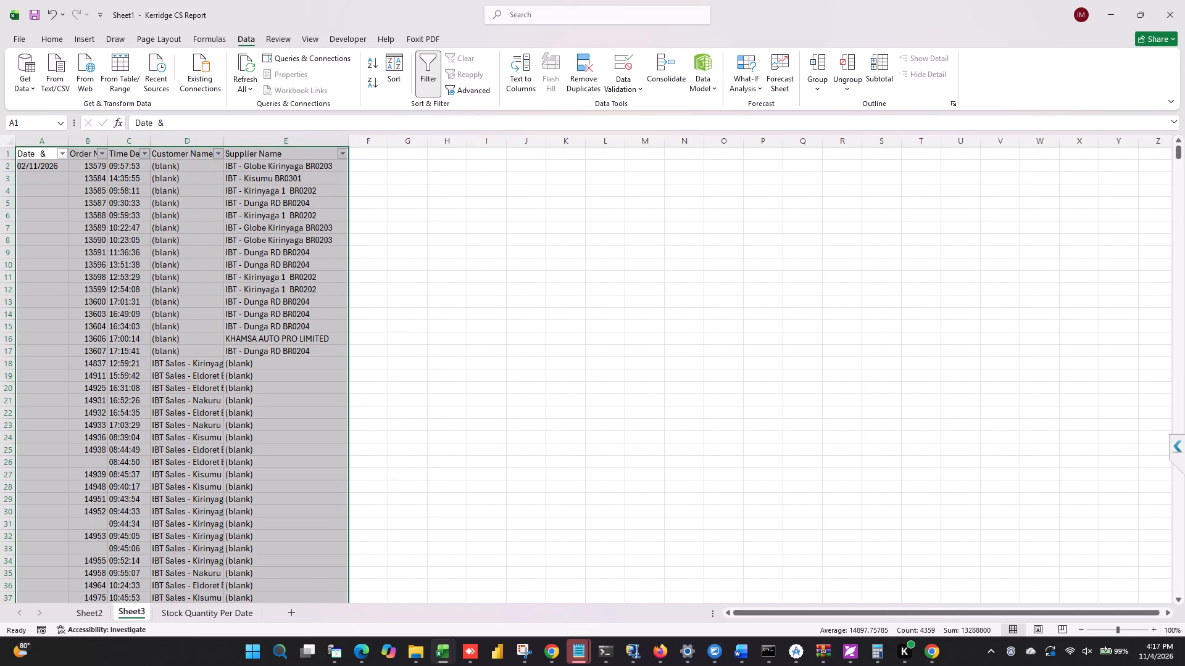
pyautogui.moveTo(222, 146); pyautogui.dragTo(240, 146)
pyautogui.moveTo(239, 144); pyautogui.dragTo(244, 144)
pyautogui.moveTo(244, 144); pyautogui.dragTo(261, 147)
pyautogui.moveTo(260, 147); pyautogui.dragTo(268, 147)
pyautogui.moveTo(268, 147); pyautogui.dragTo(273, 148)
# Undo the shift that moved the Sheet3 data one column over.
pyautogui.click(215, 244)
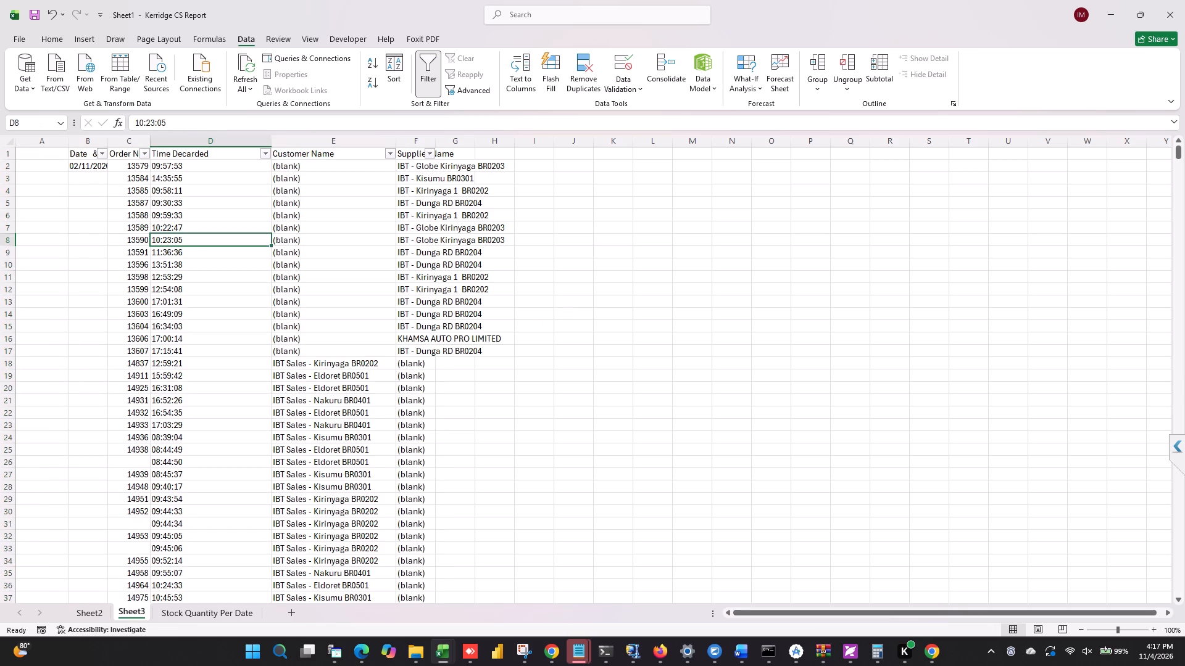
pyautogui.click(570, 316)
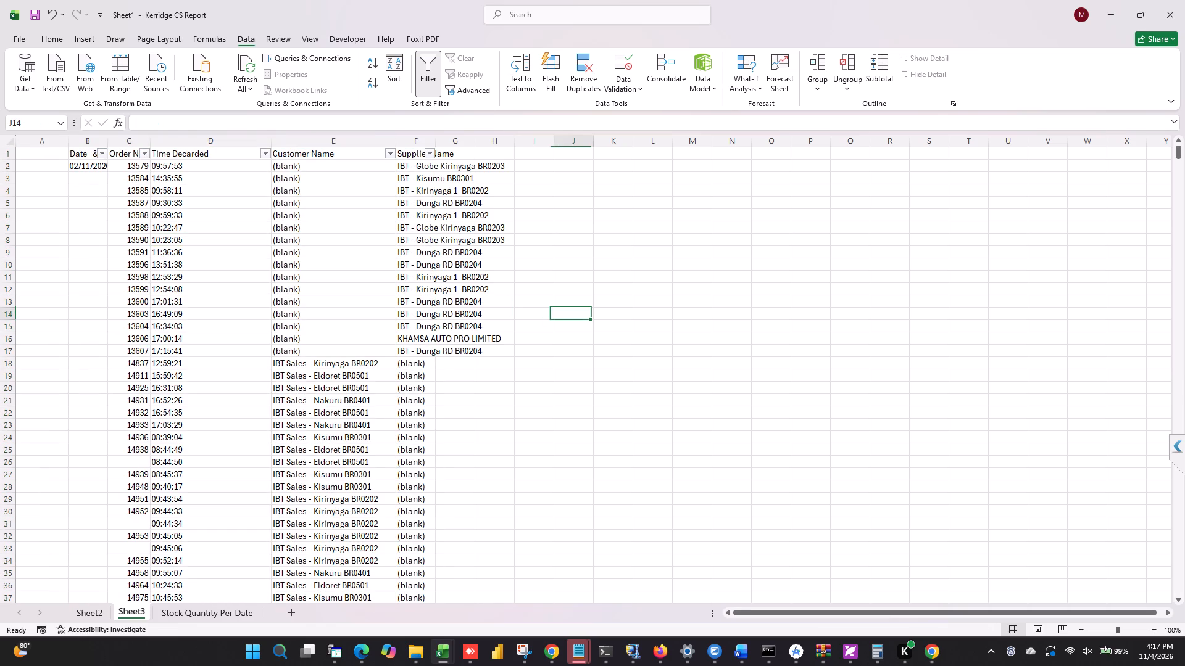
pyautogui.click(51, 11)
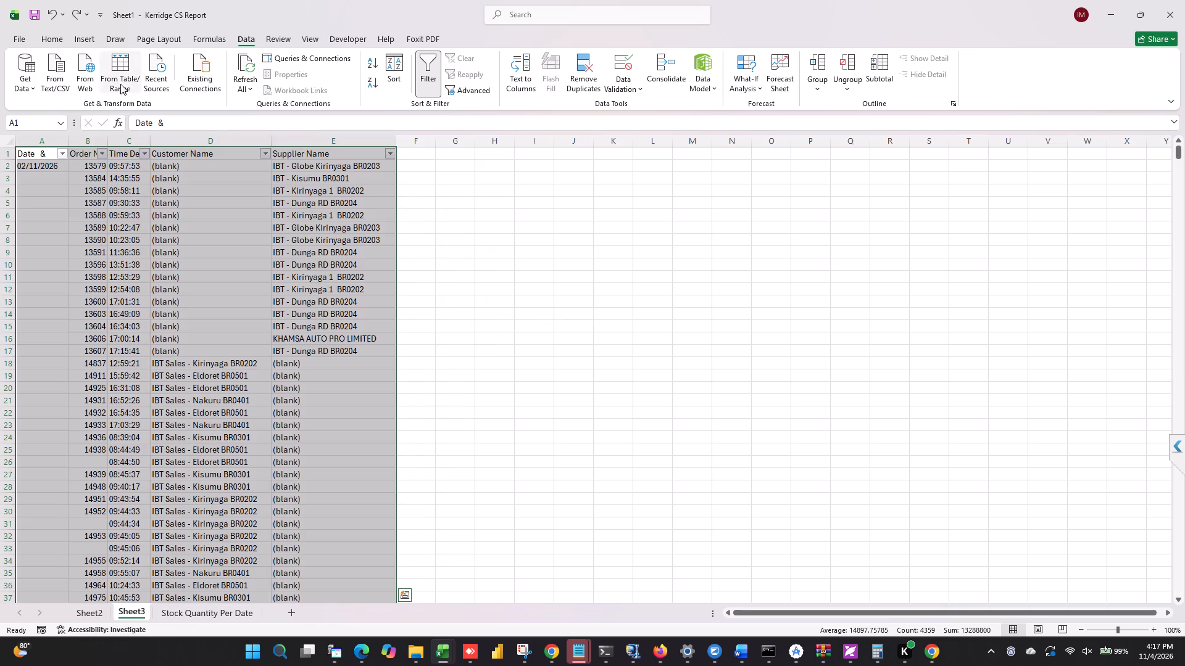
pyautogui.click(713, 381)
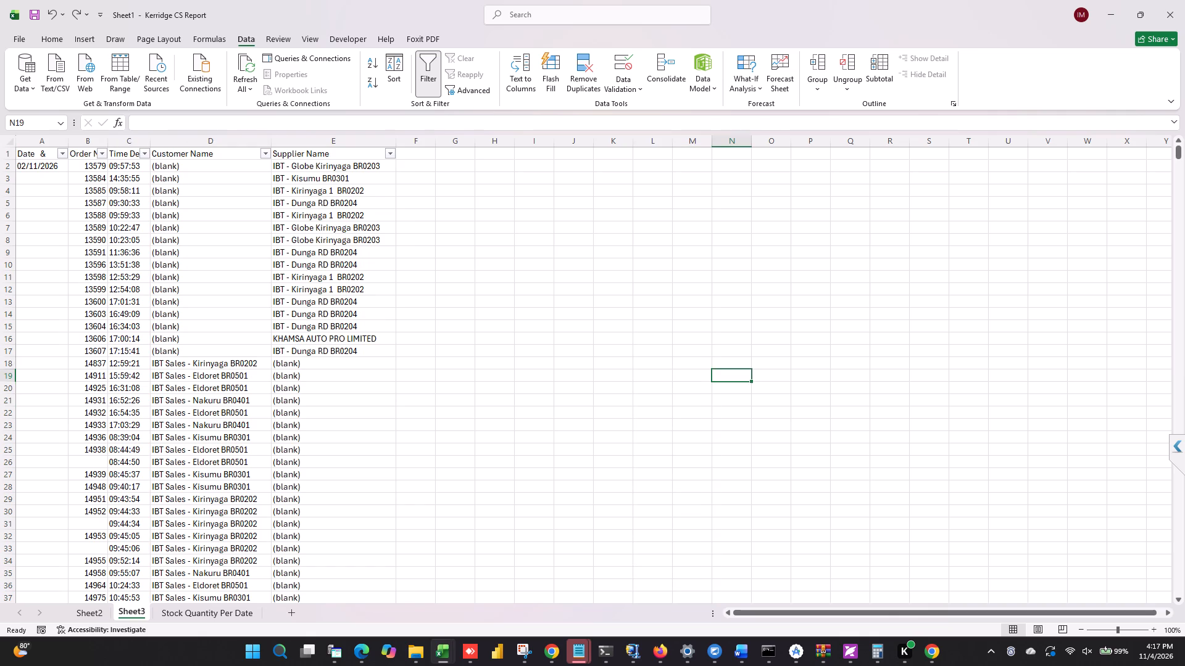
# Copy the whole data range of Sheet3, including headers, and switch to the Shipday (7) workbook.
pyautogui.click(46, 151)
pyautogui.hotkey('ctrl', 'a')
pyautogui.hotkey('ctrl', 'c')
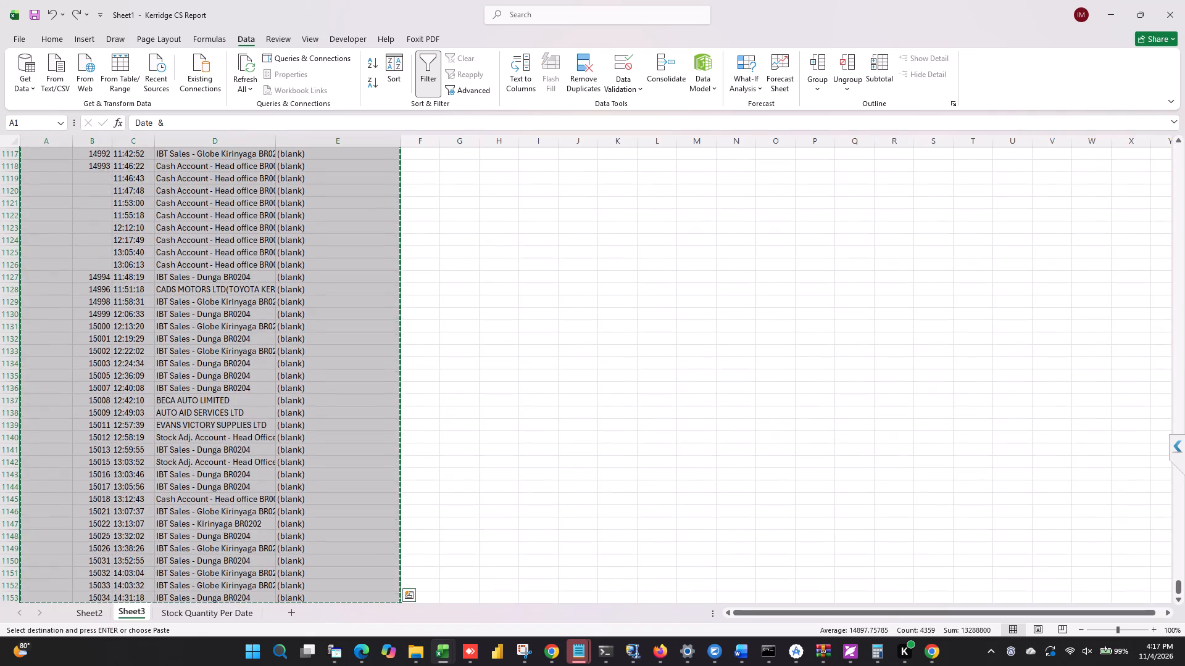
pyautogui.hotkey('alt', 'Tab')
pyautogui.hotkey('alt', 'Tab')
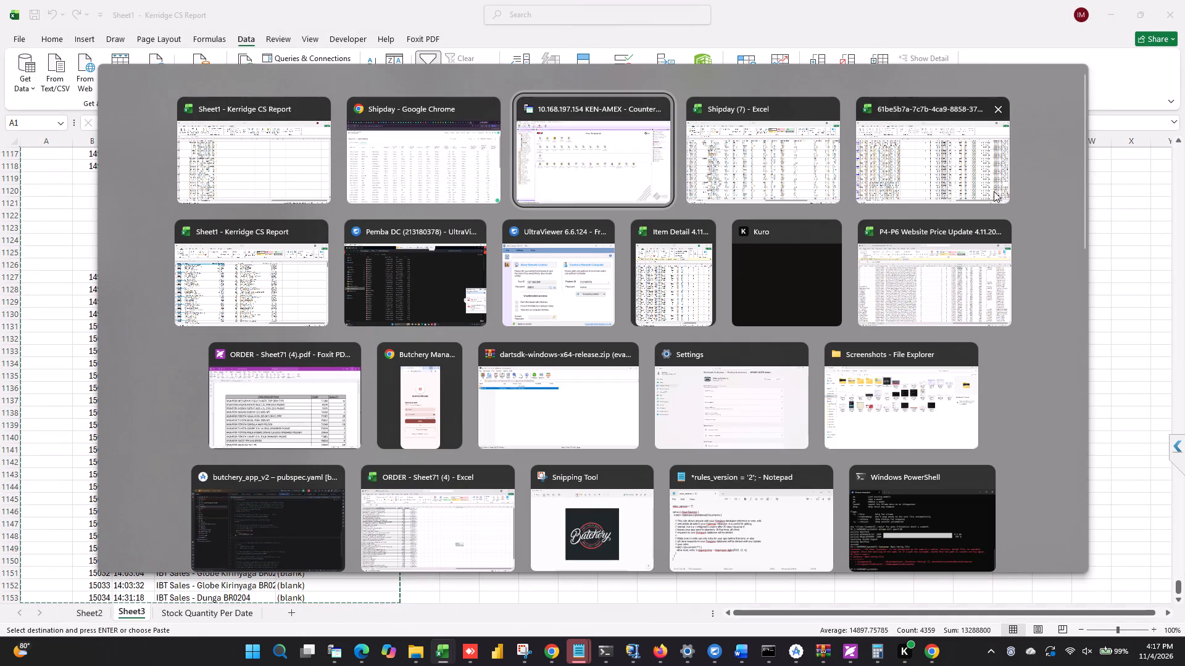
pyautogui.keyDown('alt'); pyautogui.click(811, 141); pyautogui.keyUp('alt')
# Rename Sheet1 of the Shipday (7) workbook as My Data.
pyautogui.doubleClick(162, 607)
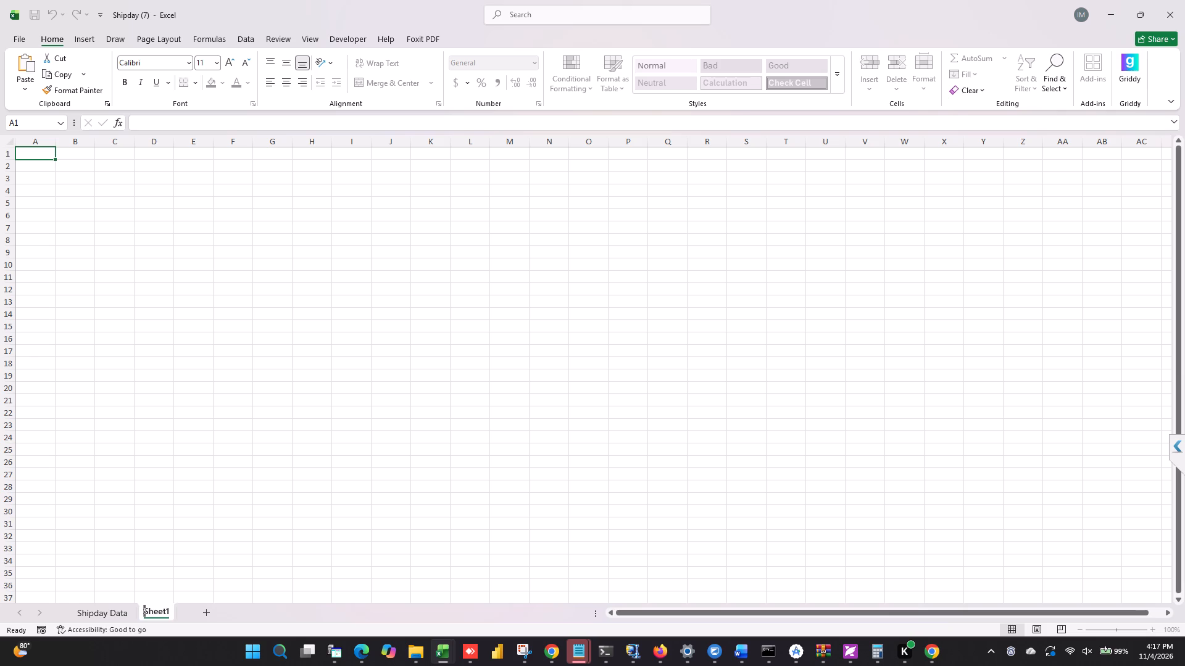
pyautogui.press('BackSpace')
pyautogui.write('My D')
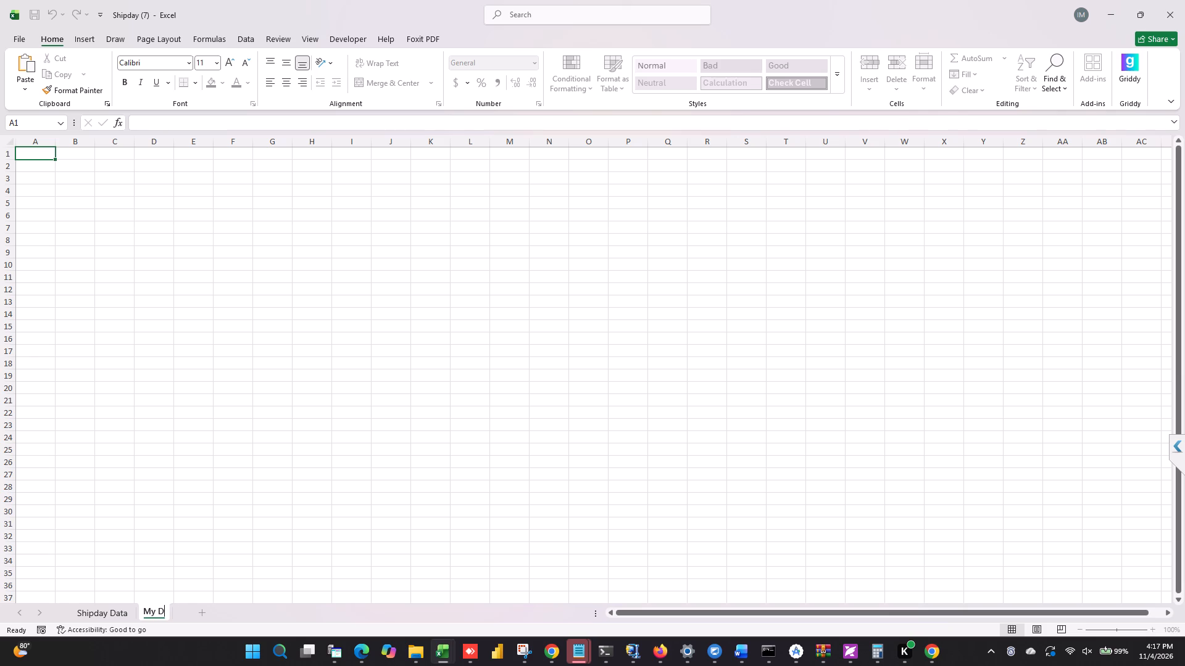
pyautogui.write('ata')
pyautogui.press('Return')
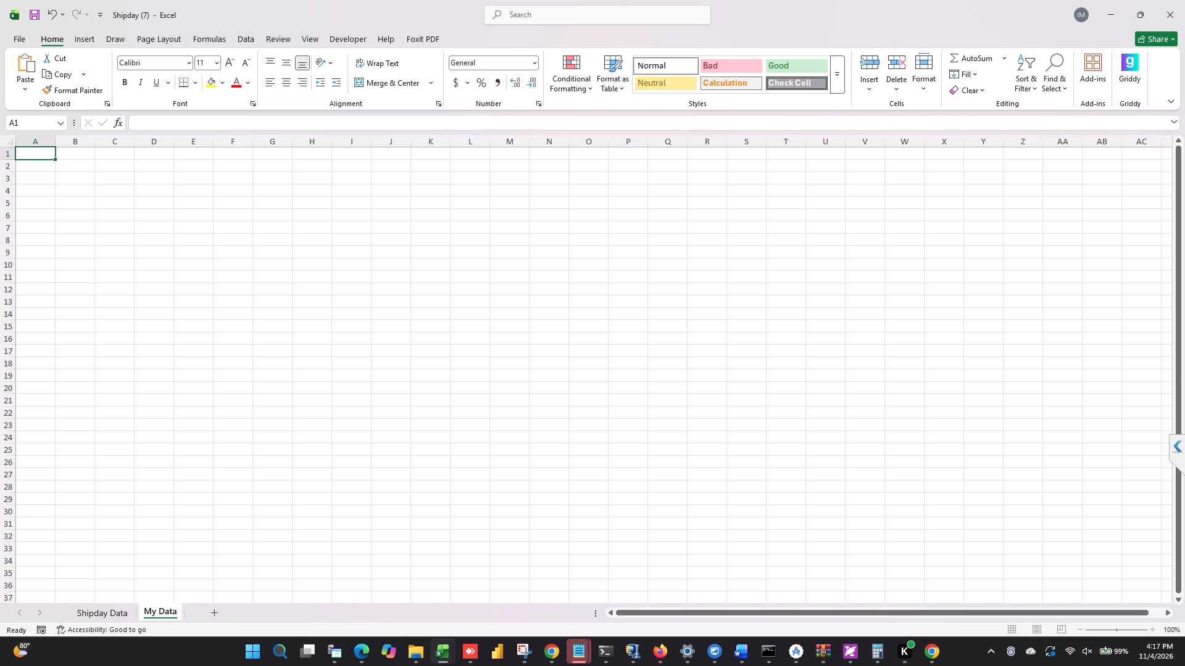
# Paste the copied order data into the My Data sheet starting at cell A1.
pyautogui.moveTo(118, 435); pyautogui.dragTo(118, 427)
pyautogui.click(31, 153)
pyautogui.hotkey('ctrl', 'v')
pyautogui.click(143, 269)
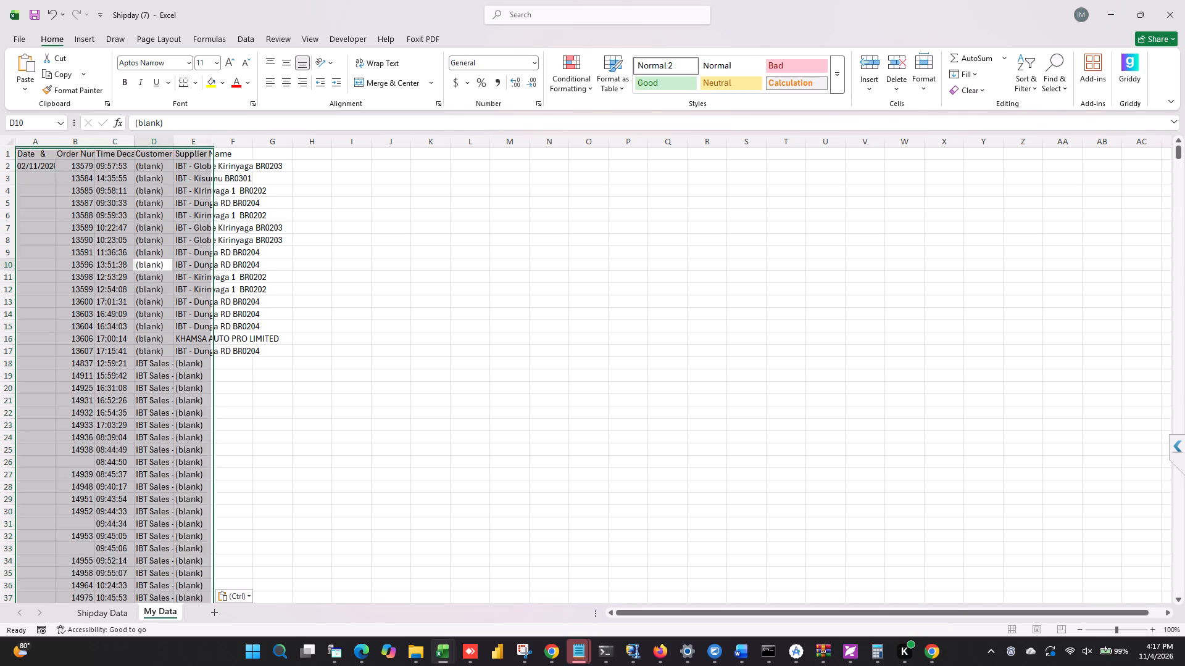
# Copy the entire table of the Shipday Data sheet, from the Order date header through the last row.
pyautogui.click(126, 615)
pyautogui.click(69, 290)
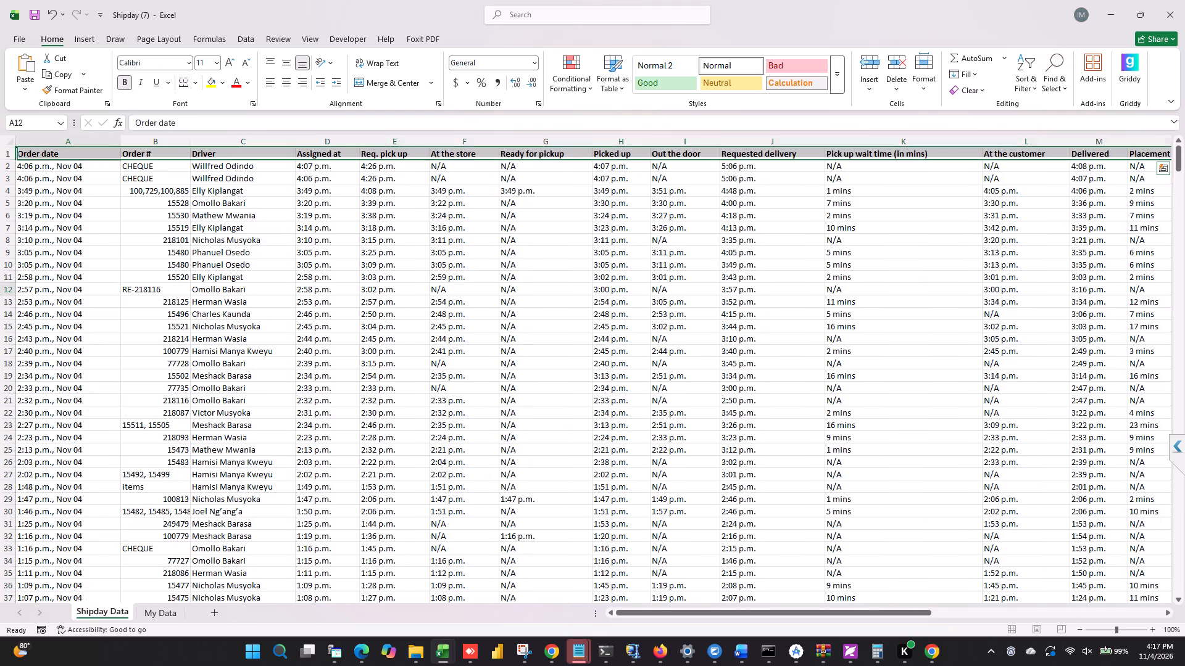
pyautogui.click(66, 154)
pyautogui.hotkey('ctrl', 'a')
pyautogui.hotkey('ctrl', 'c')
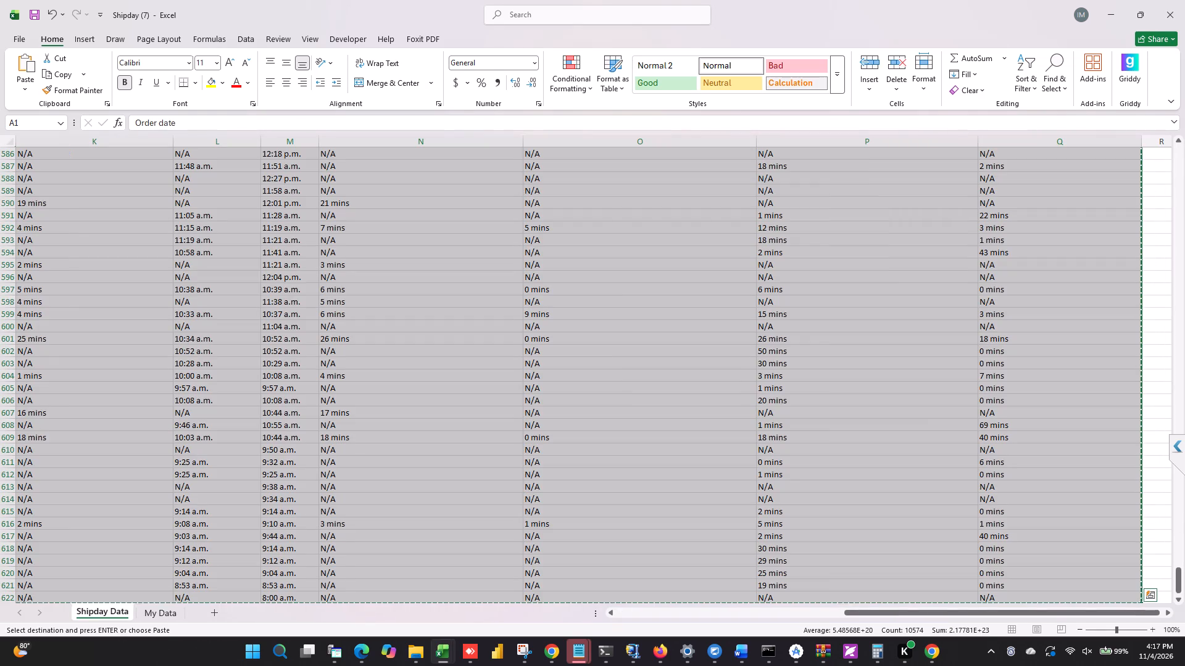
# Switch to Google Chrome and look through the October 2026 order rows of the Picking TaT Tracker.
pyautogui.click(557, 648)
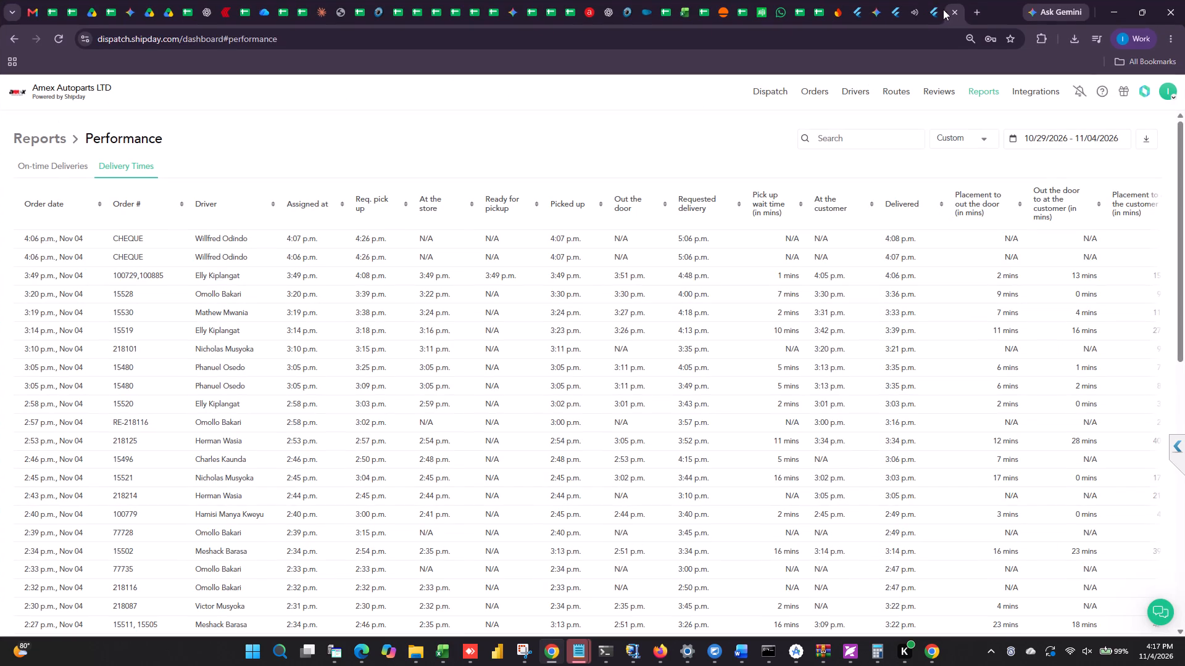
pyautogui.click(820, 14)
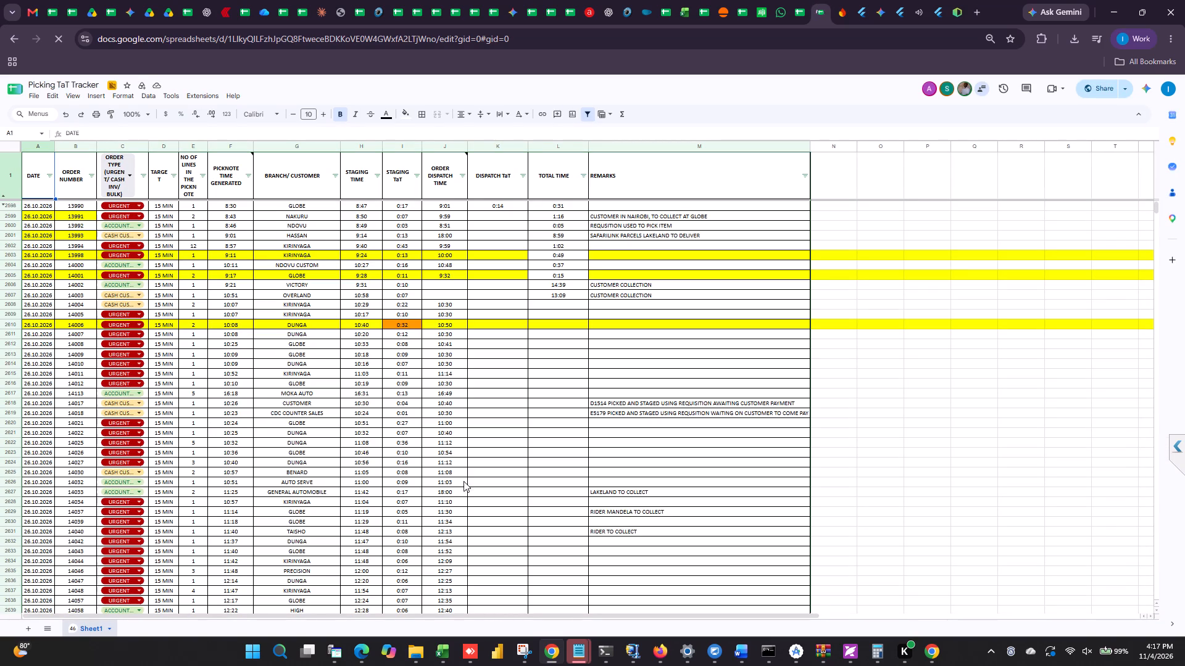
pyautogui.scroll(-4, 92, 385)
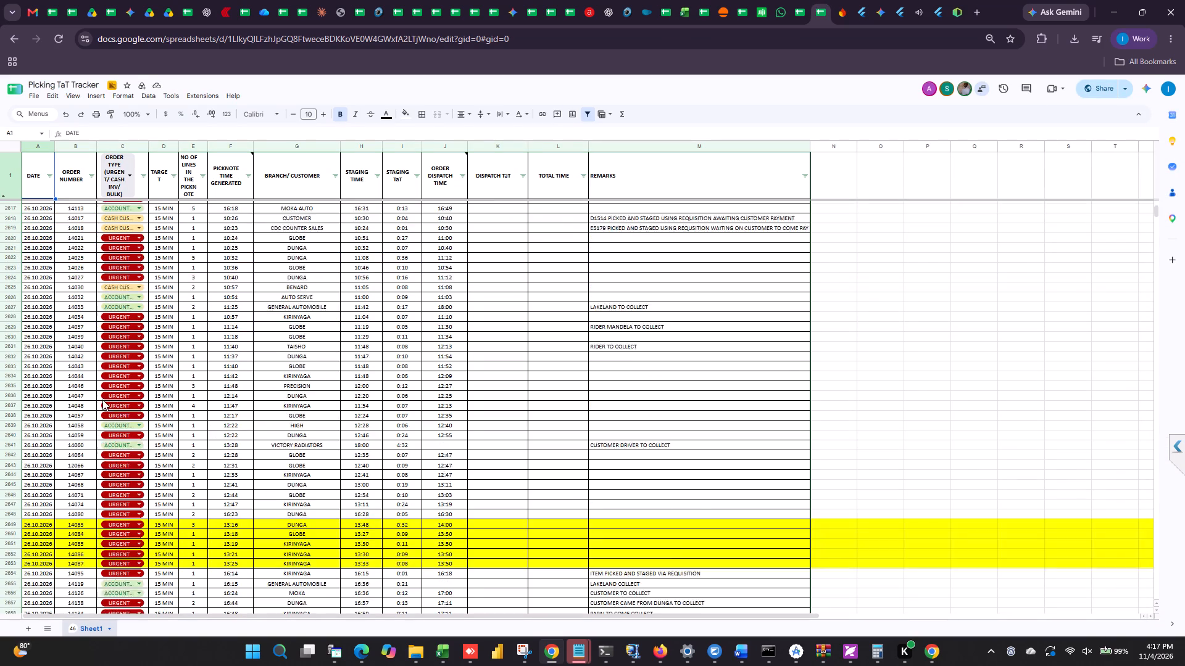
pyautogui.scroll(-20, 102, 400)
pyautogui.scroll(-16, 102, 400)
pyautogui.scroll(-8, 120, 380)
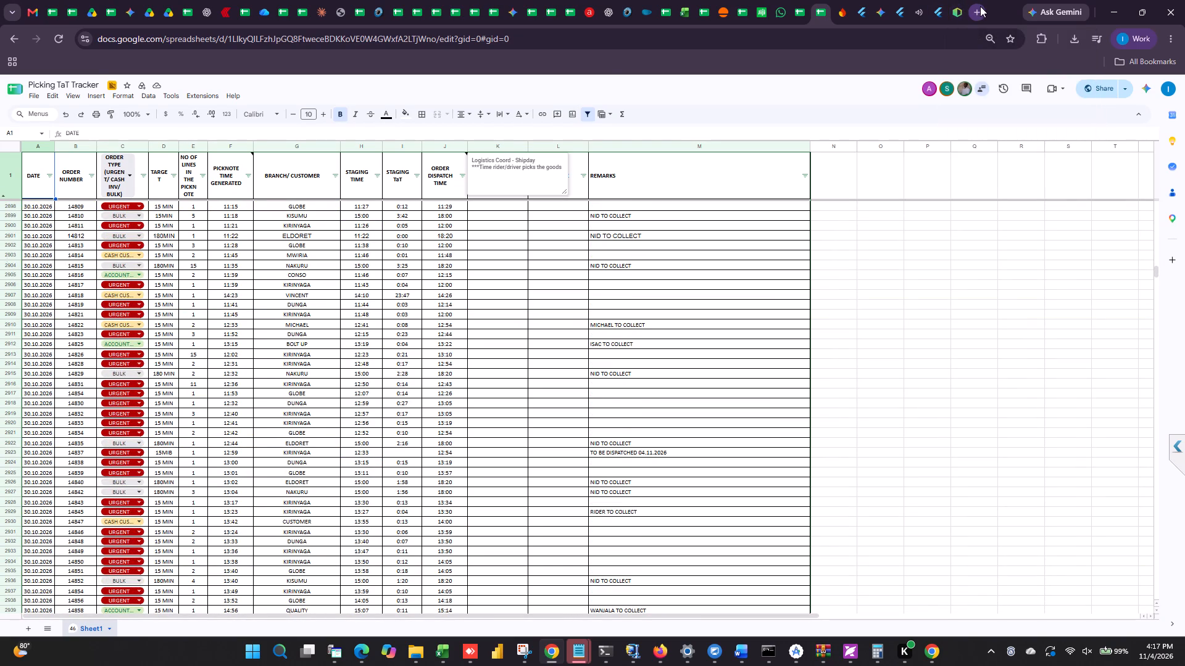
# Find My Picknote Track Sheet among the open Google Sheets by searching for "my" and switch to it.
pyautogui.click(795, 17)
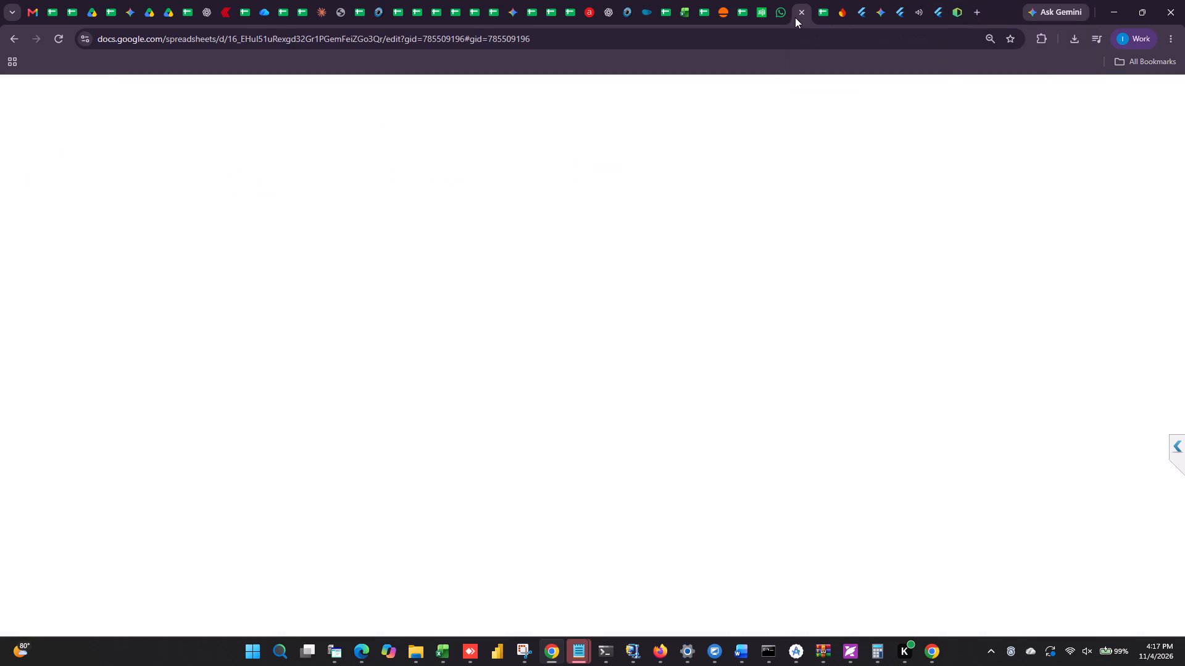
pyautogui.click(978, 10)
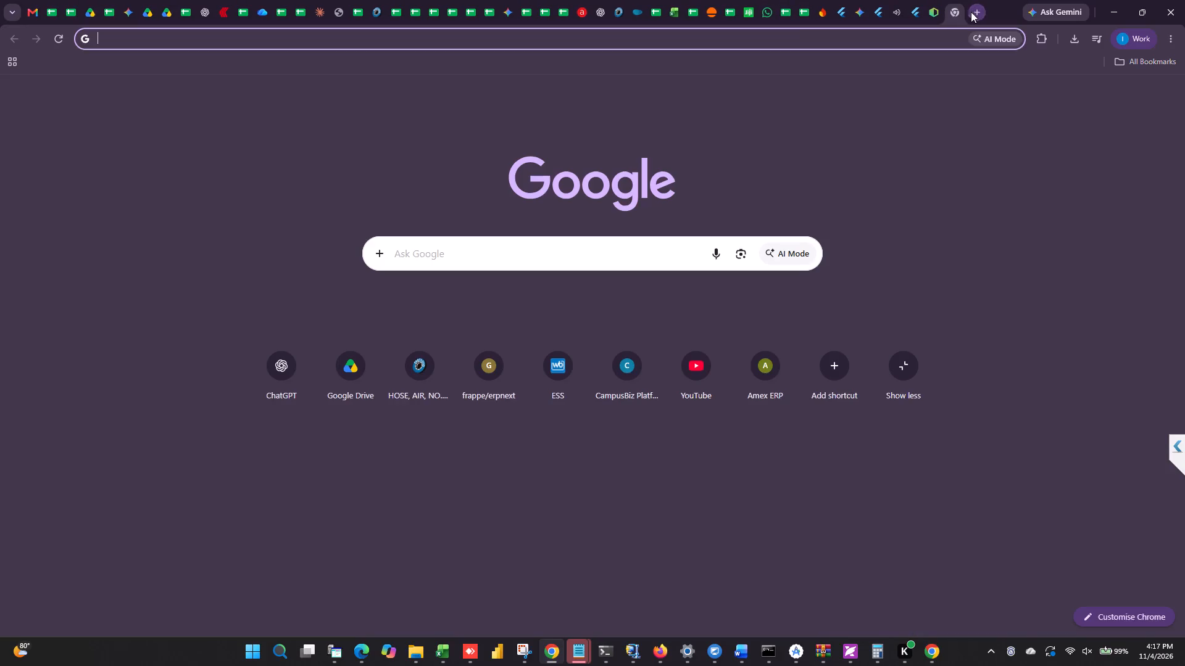
pyautogui.press(',')
pyautogui.press('BackSpace')
pyautogui.write('my')
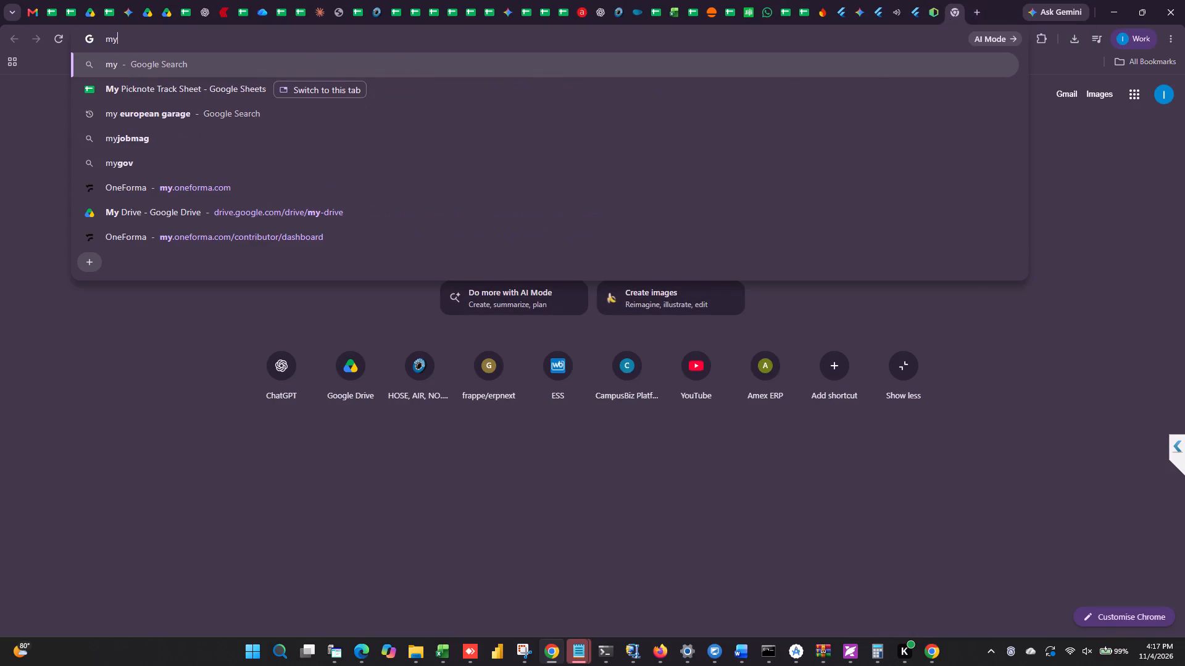
pyautogui.click(123, 91)
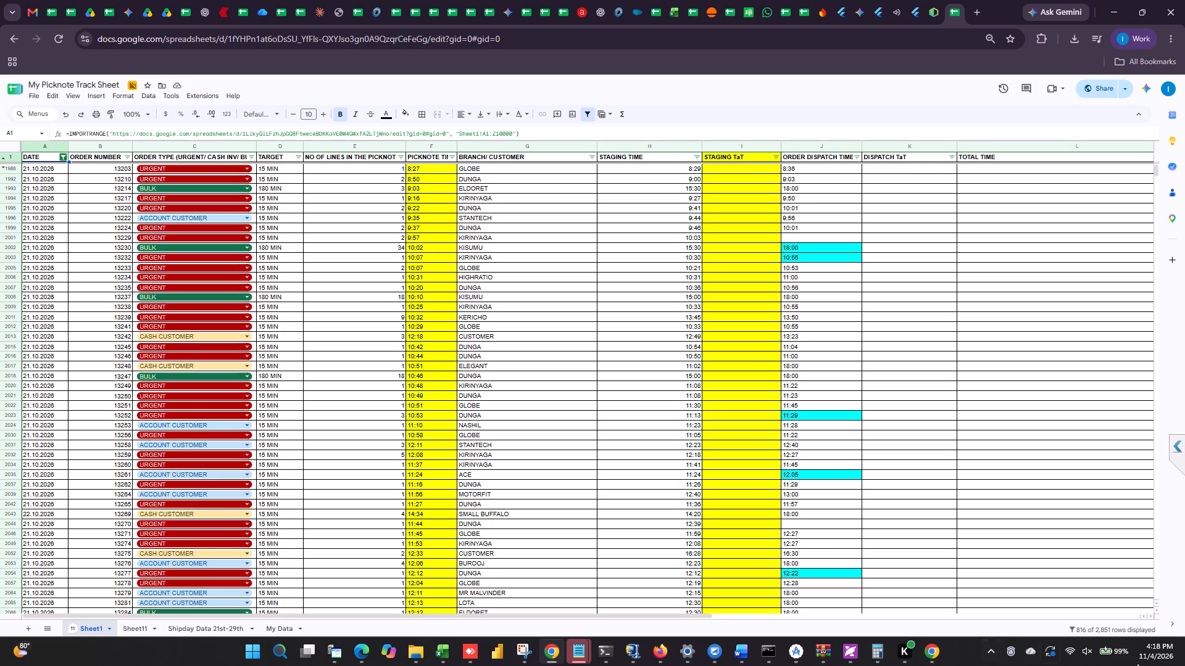
# Check the October 2026 dates in the report's Date From calendar and the system calendar, and return to Google Chrome.
pyautogui.click(1154, 648)
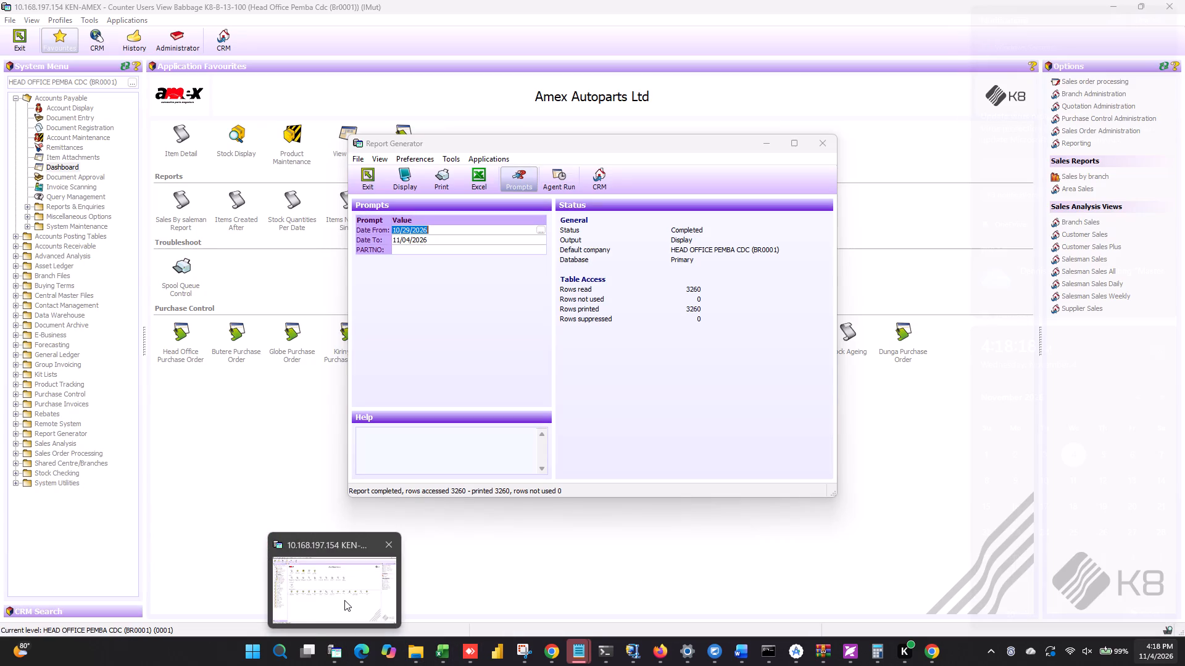
pyautogui.click(344, 600)
pyautogui.click(539, 229)
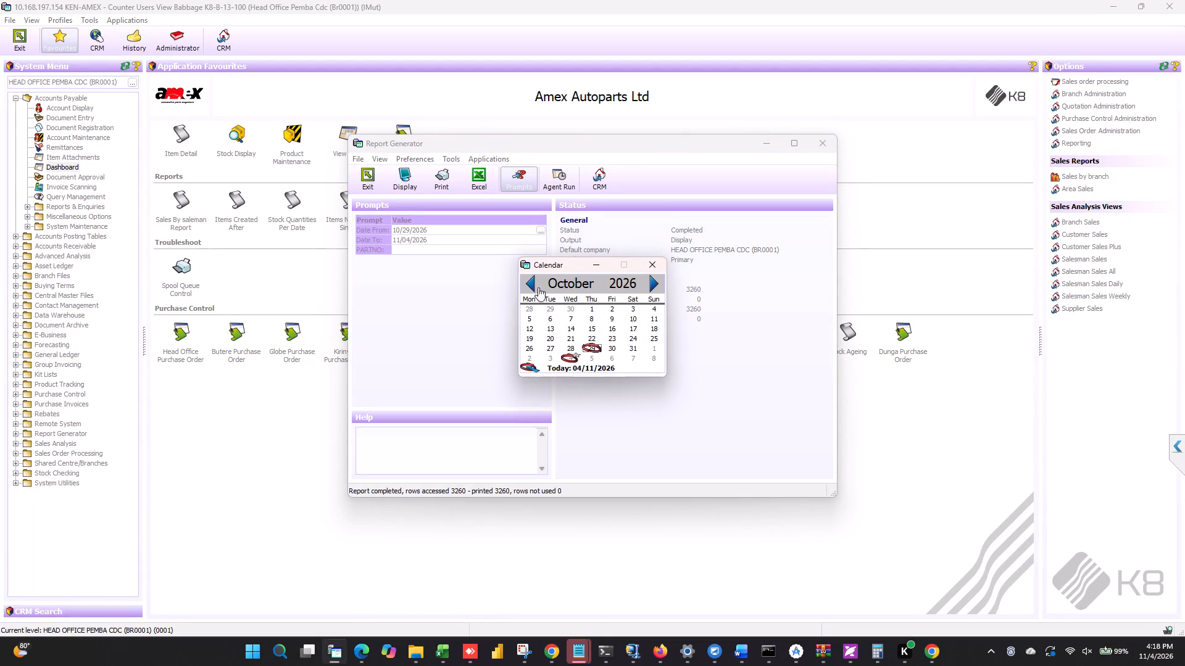
pyautogui.click(1150, 664)
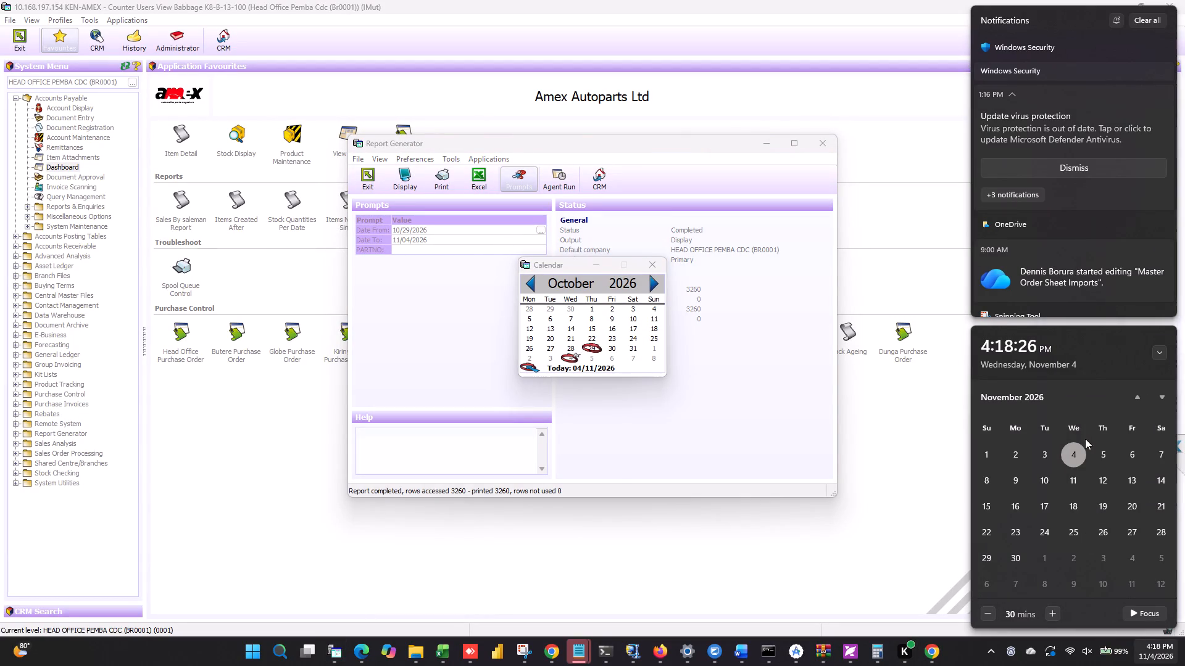
pyautogui.click(1144, 400)
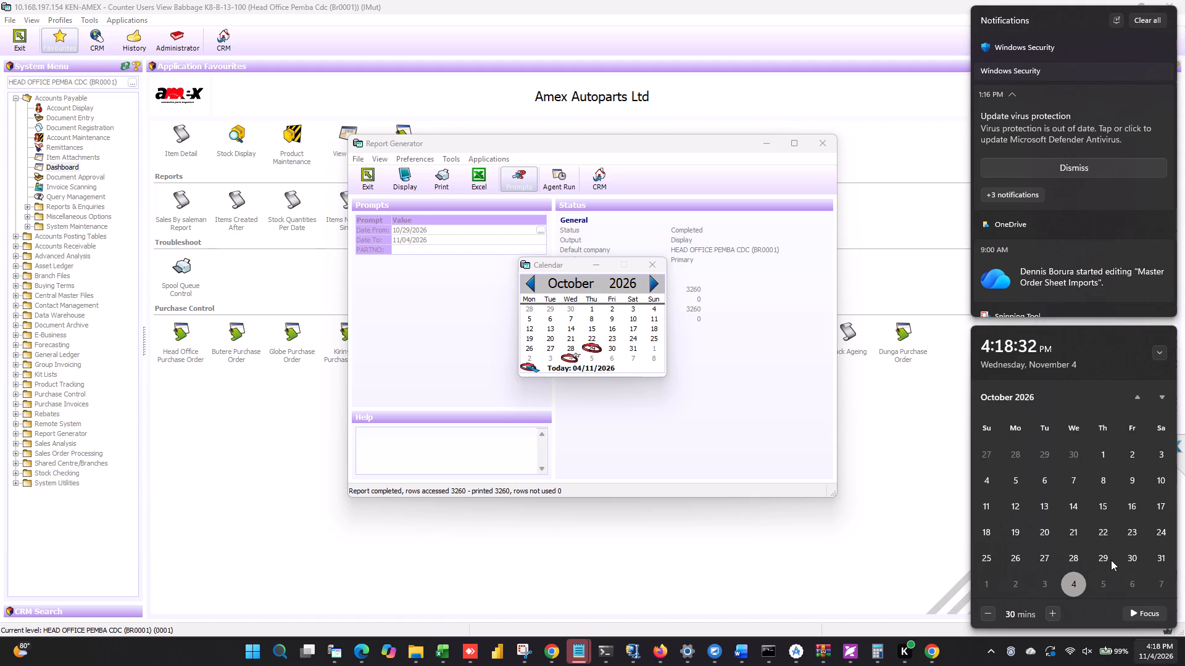
pyautogui.click(880, 586)
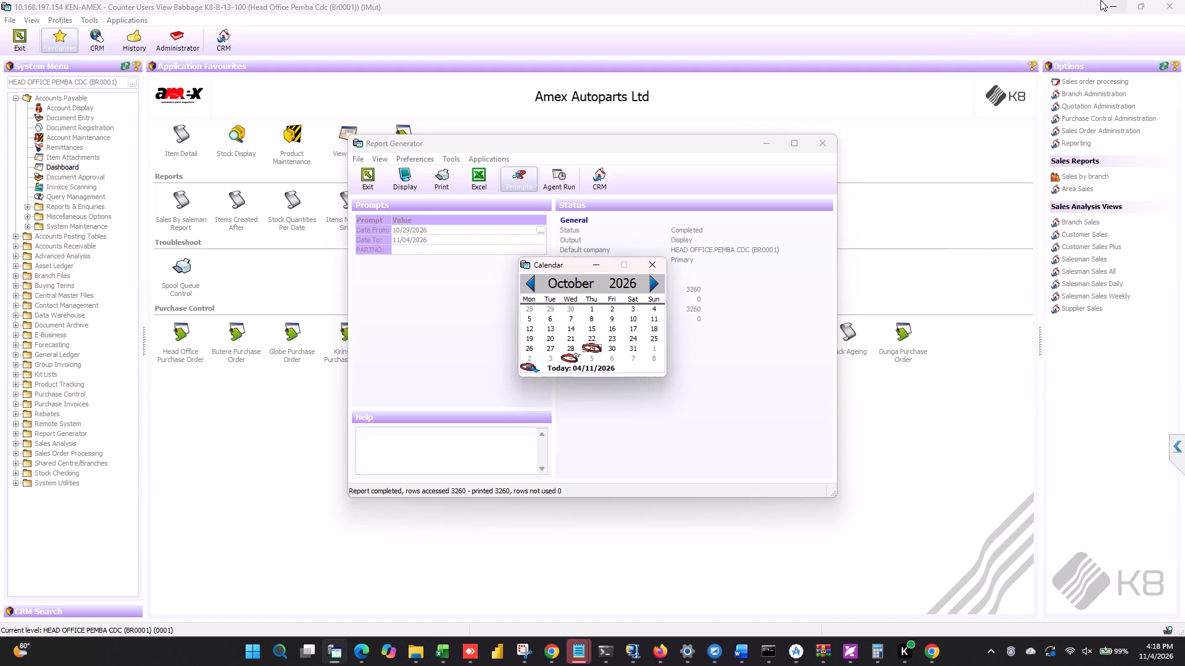
pyautogui.click(1107, 0)
pyautogui.click(547, 653)
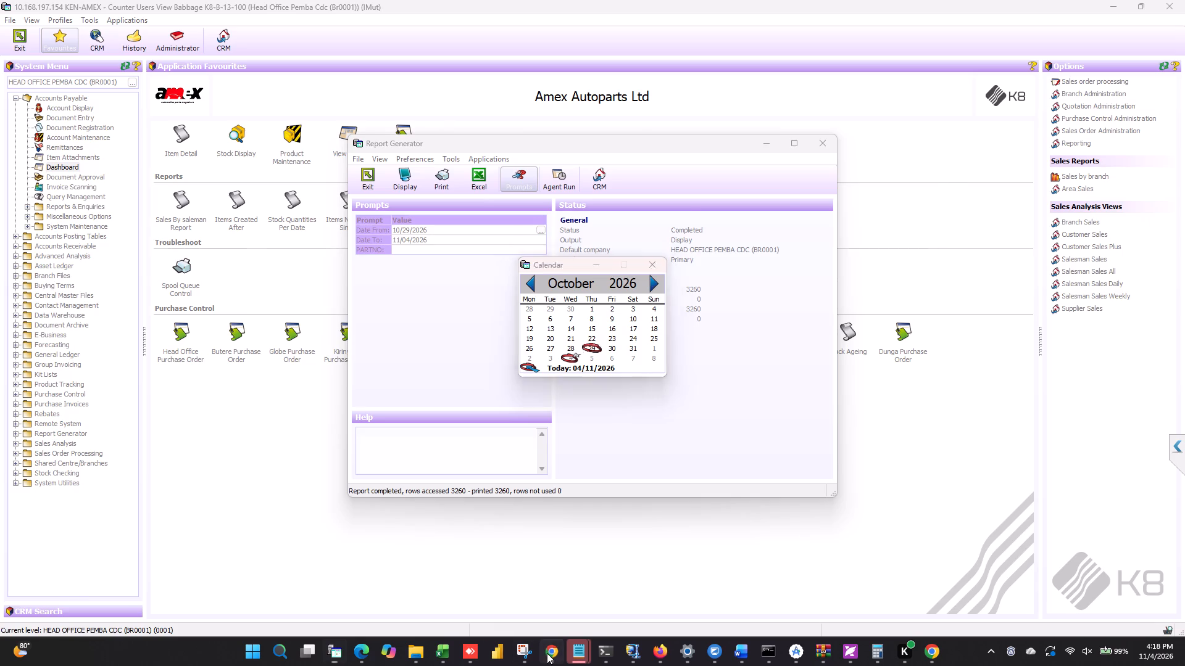
# Insert dropdowns in the order type column of Sheet1 from the first plain-text 29.10.2026 row through the last row (C2817:C3082).
pyautogui.scroll(-20, 304, 472)
pyautogui.scroll(-4, 304, 472)
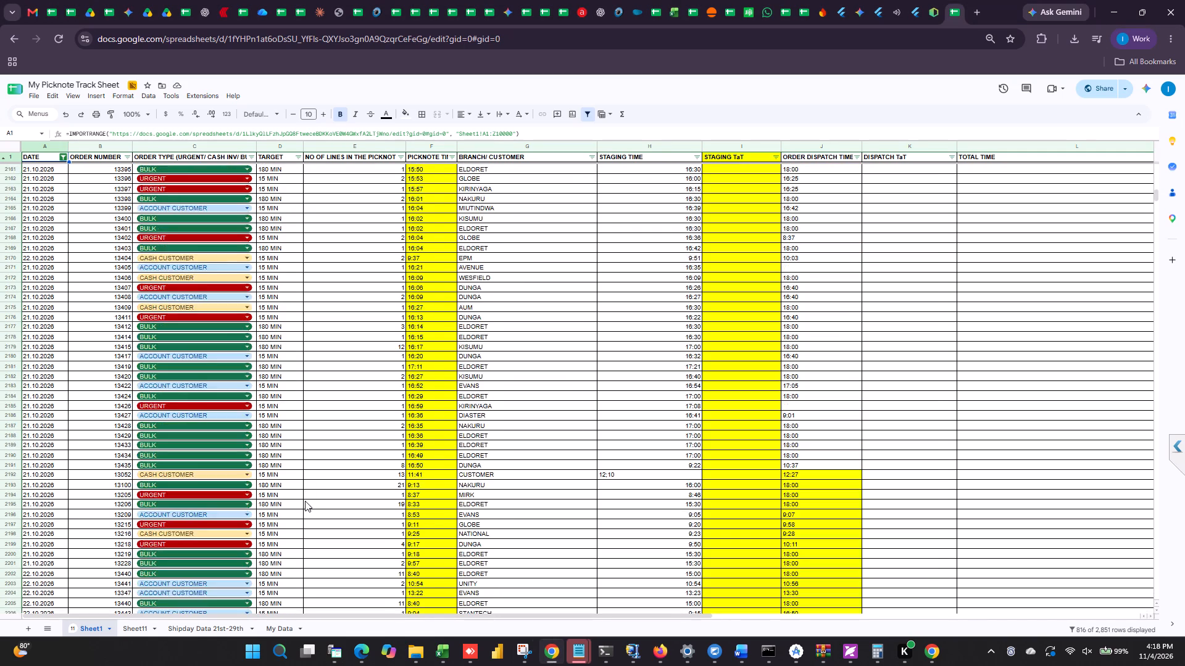
pyautogui.scroll(-20, 305, 501)
pyautogui.scroll(-20, 305, 501)
pyautogui.scroll(-16, 305, 501)
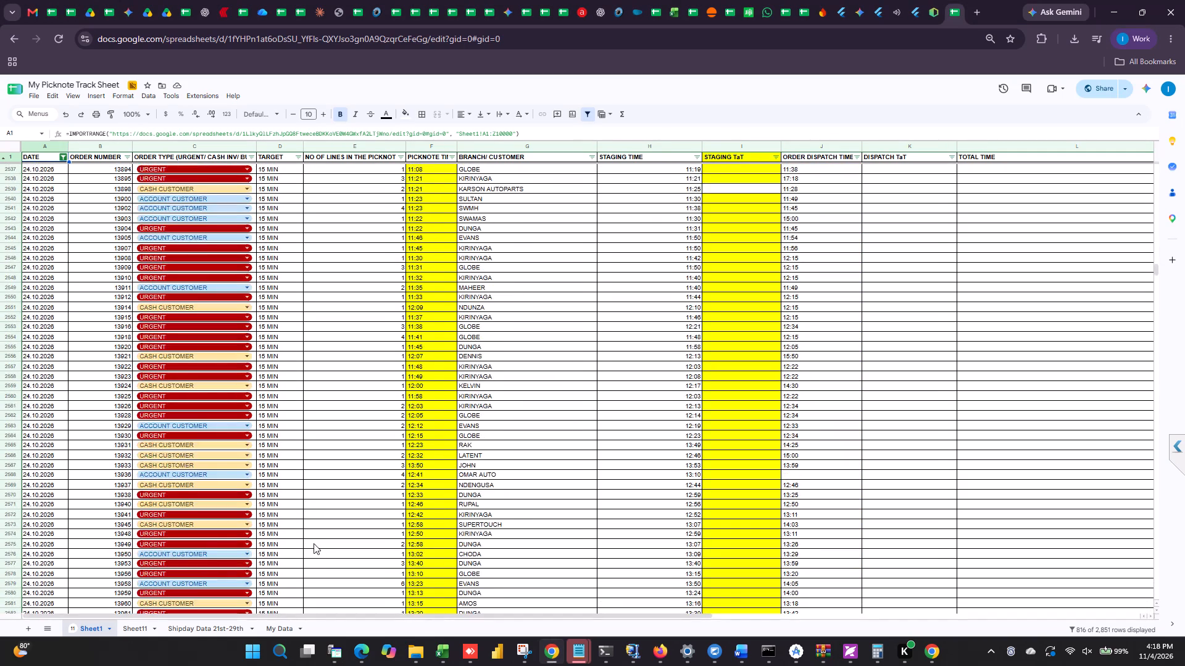
pyautogui.click(1149, 268)
pyautogui.moveTo(1154, 268); pyautogui.dragTo(1078, 335)
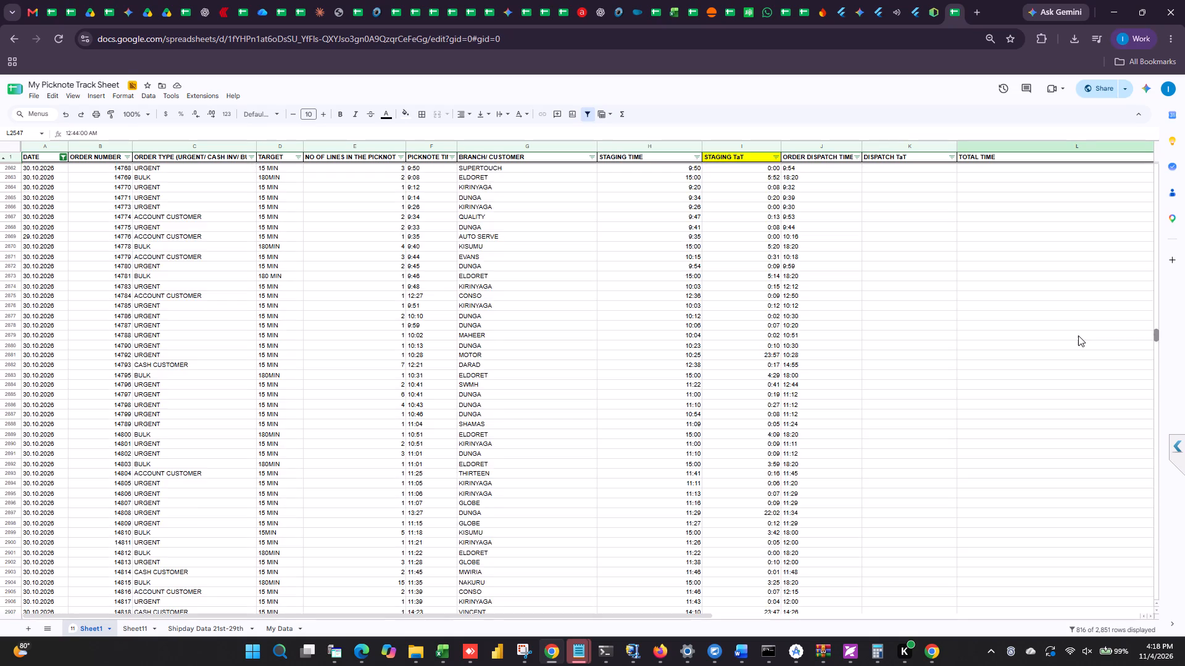
pyautogui.moveTo(1078, 335); pyautogui.dragTo(1079, 321)
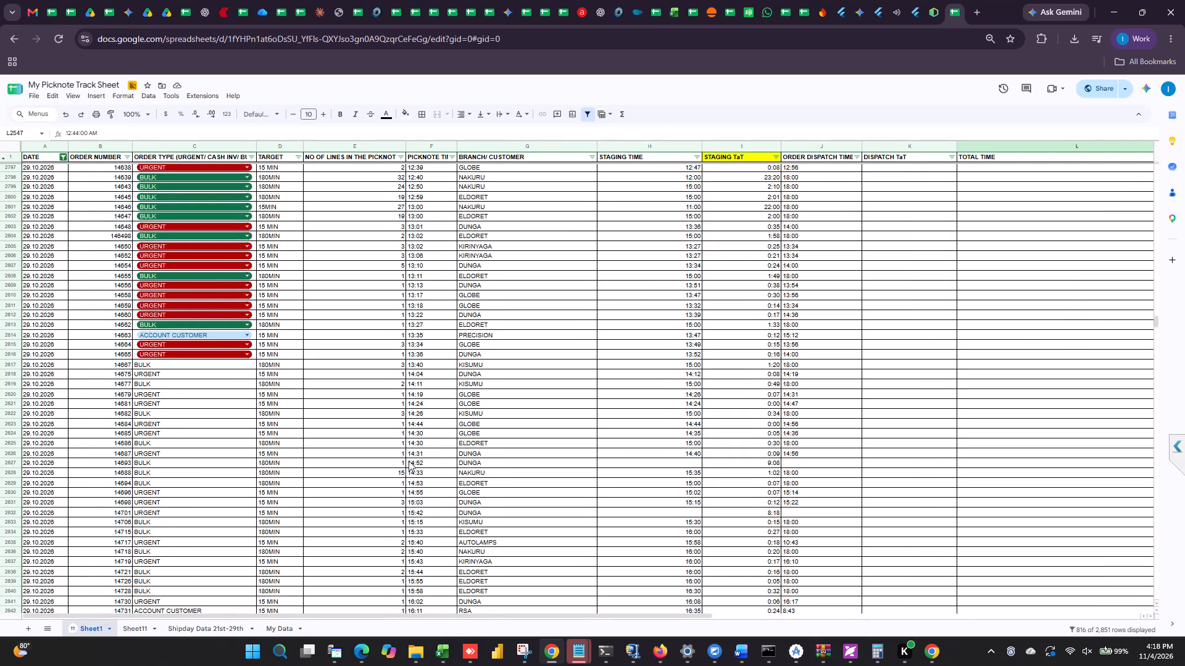
pyautogui.click(189, 368)
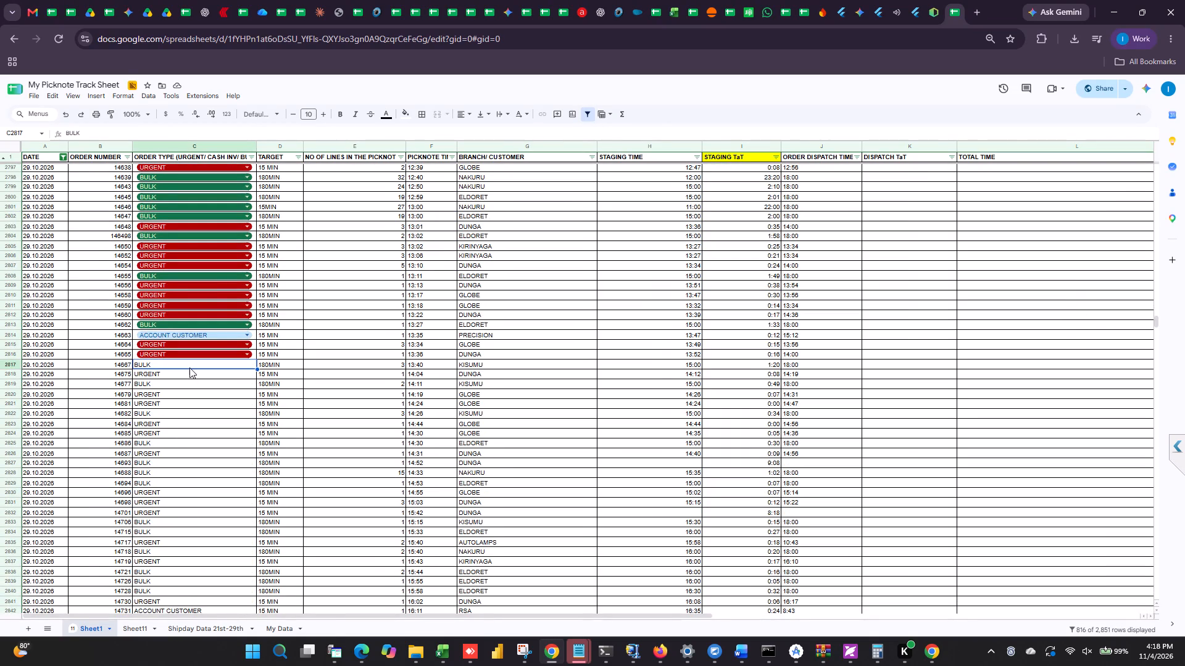
pyautogui.hotkey('ctrl', 'shift', 'Down')
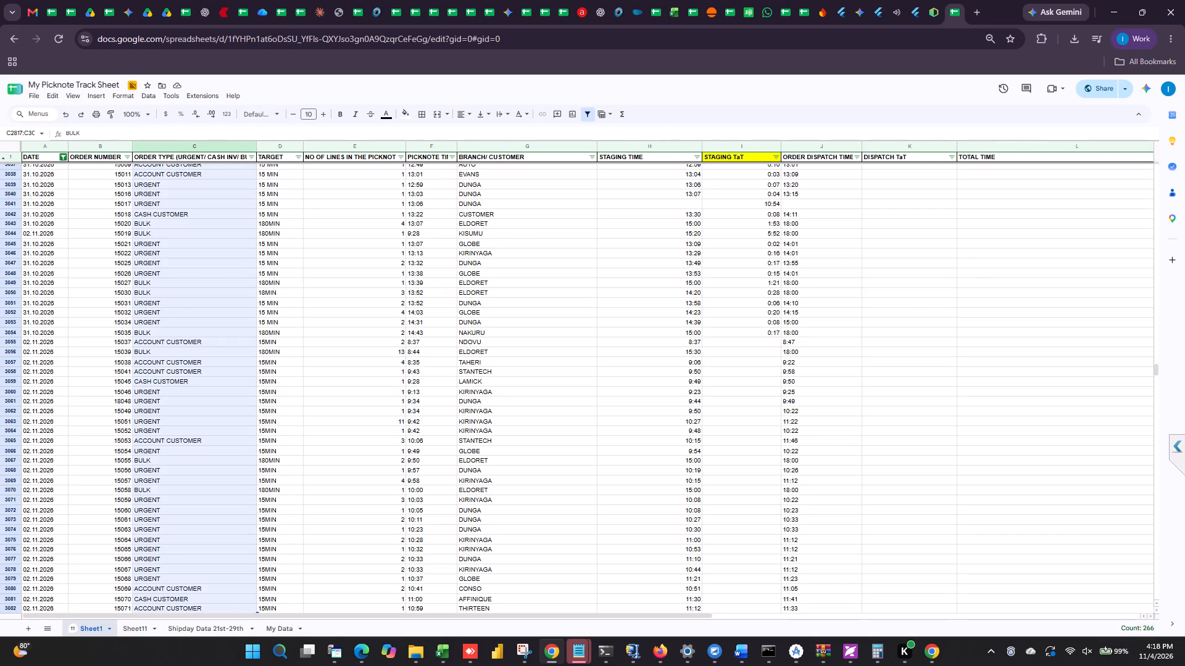
pyautogui.click(70, 94)
pyautogui.click(96, 91)
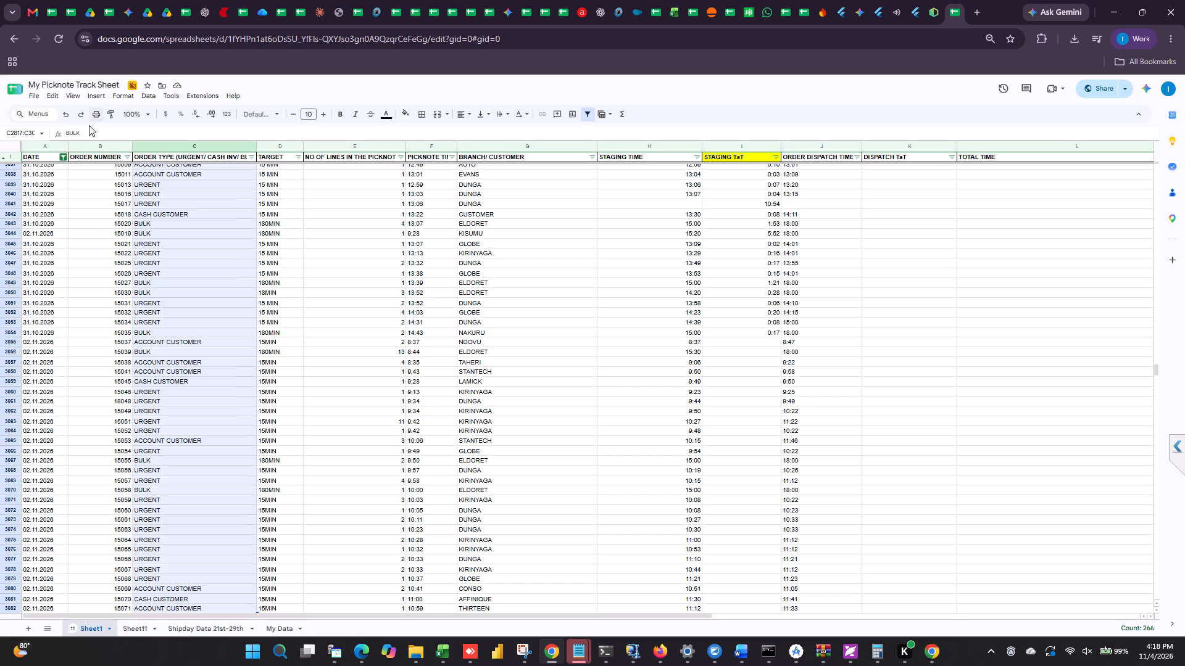
pyautogui.click(87, 96)
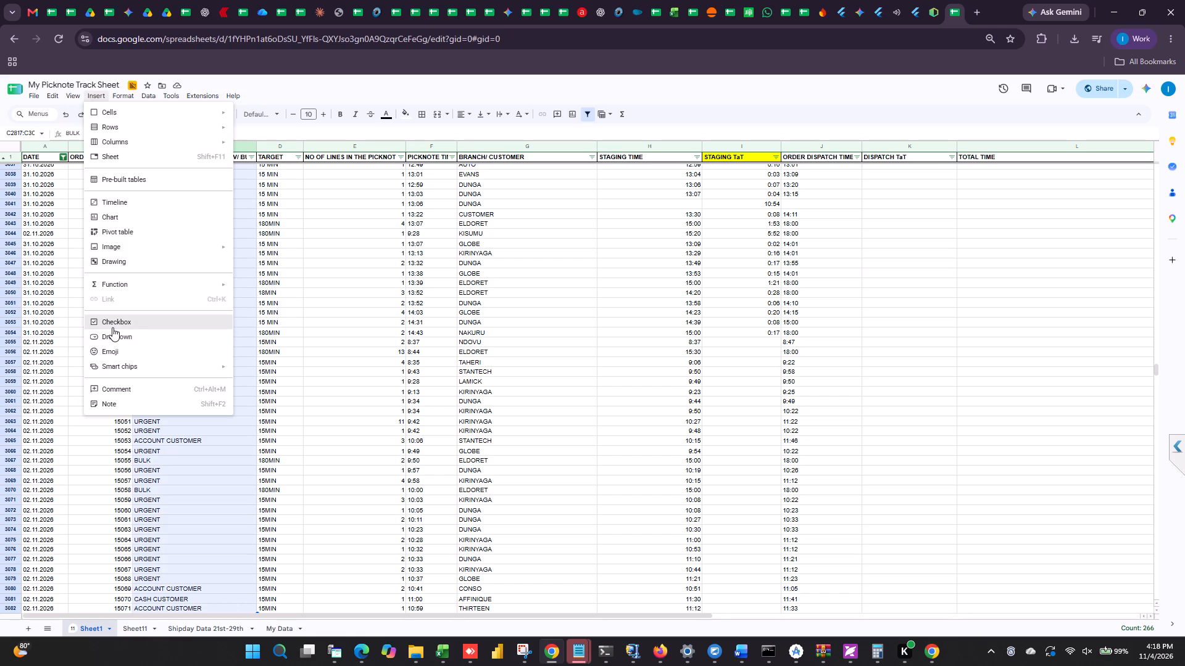
pyautogui.click(114, 336)
# Match the existing dropdown colours by setting ACCOUNT CUSTOMER to light blue and BULK to dark green.
pyautogui.scroll(7, 276, 427)
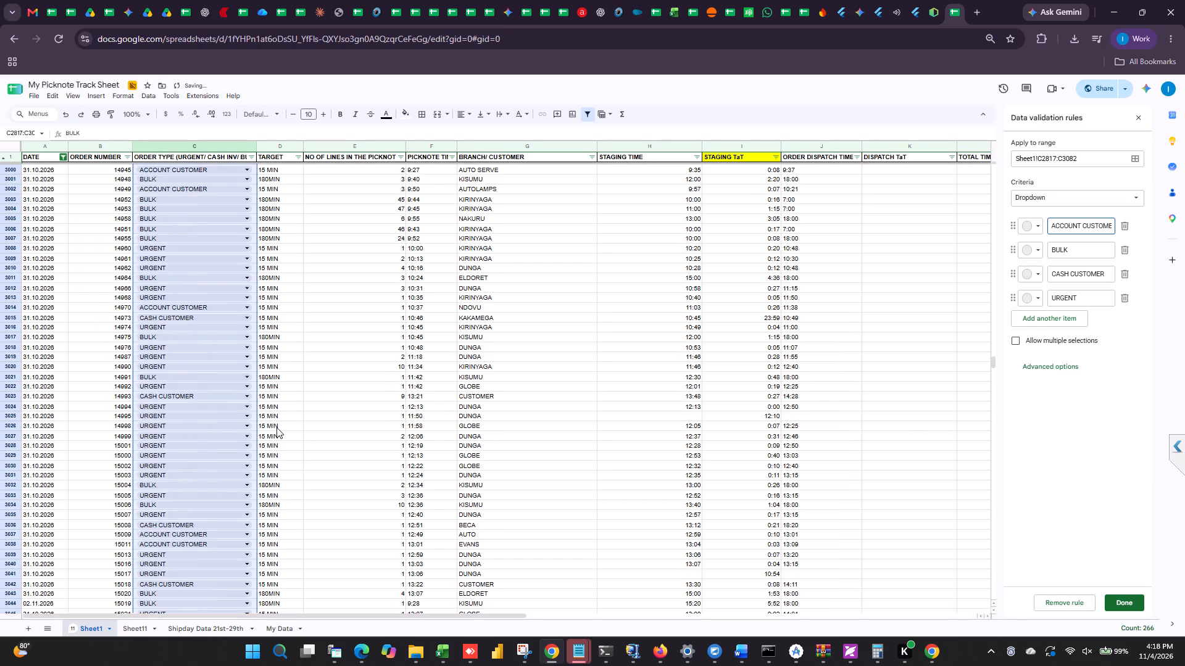
pyautogui.scroll(20, 276, 427)
pyautogui.scroll(20, 276, 427)
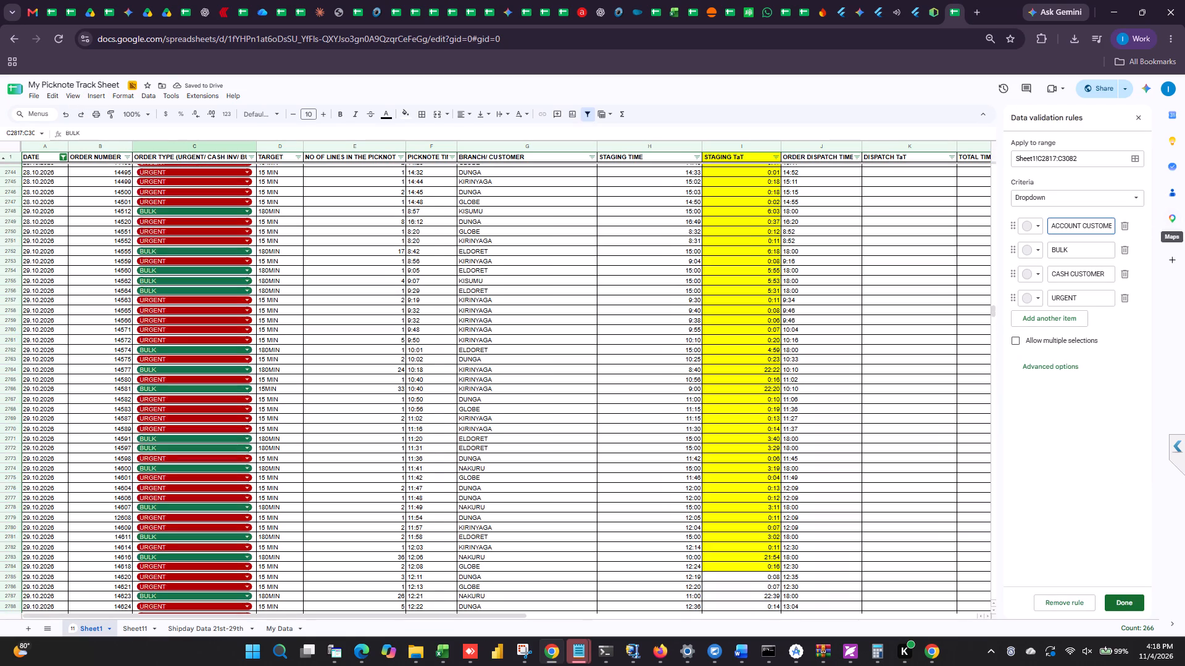
pyautogui.scroll(8, 167, 274)
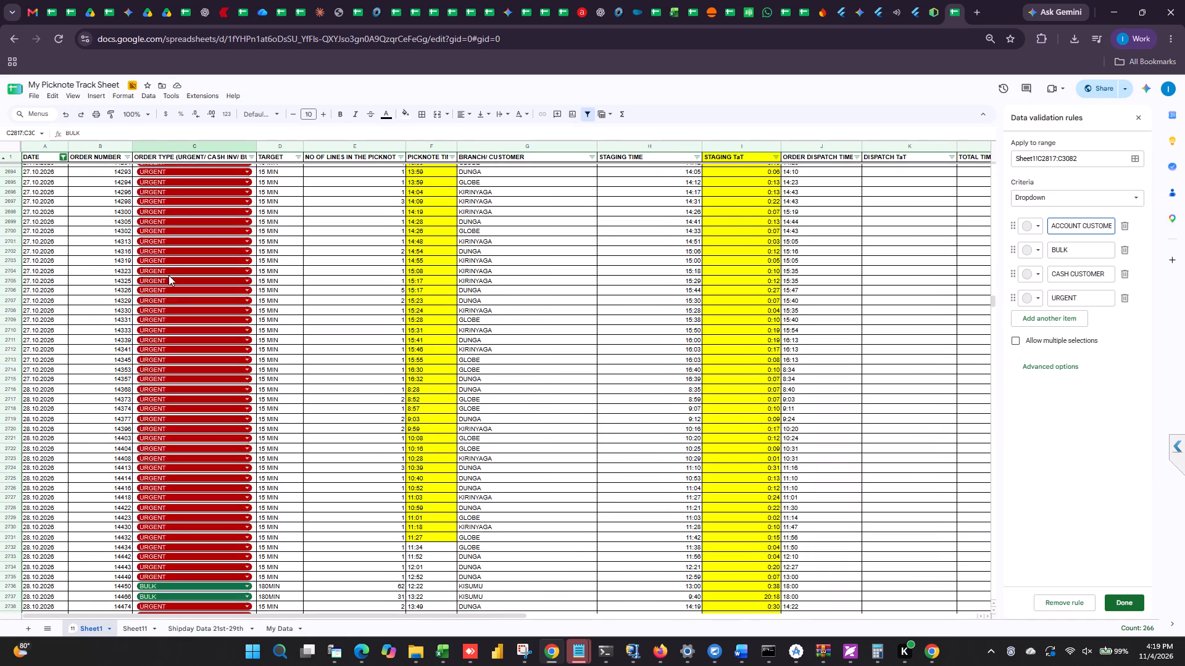
pyautogui.scroll(-7, 241, 282)
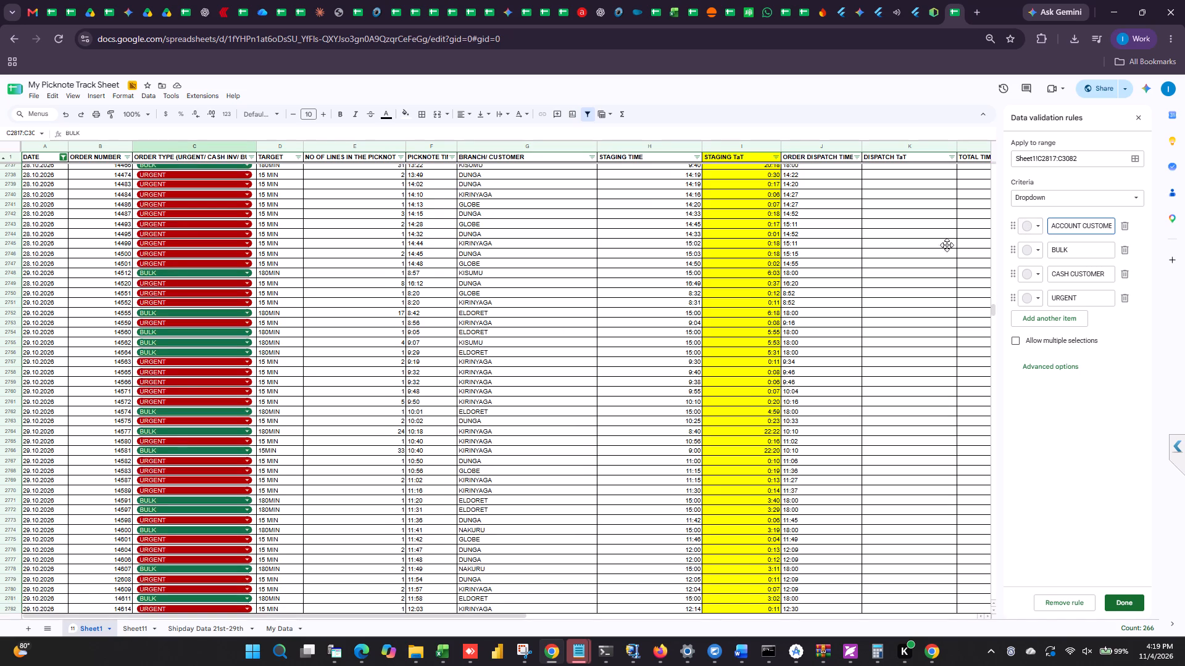
pyautogui.scroll(20, 123, 387)
pyautogui.scroll(-5, 146, 395)
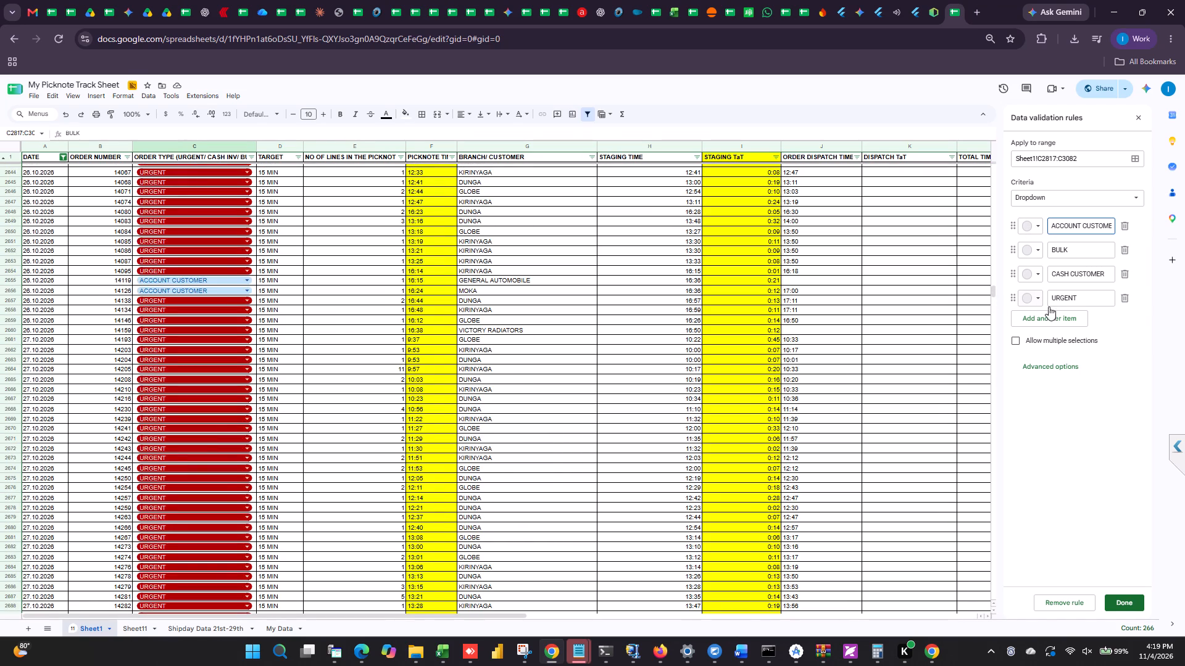
pyautogui.click(1028, 226)
pyautogui.click(1104, 257)
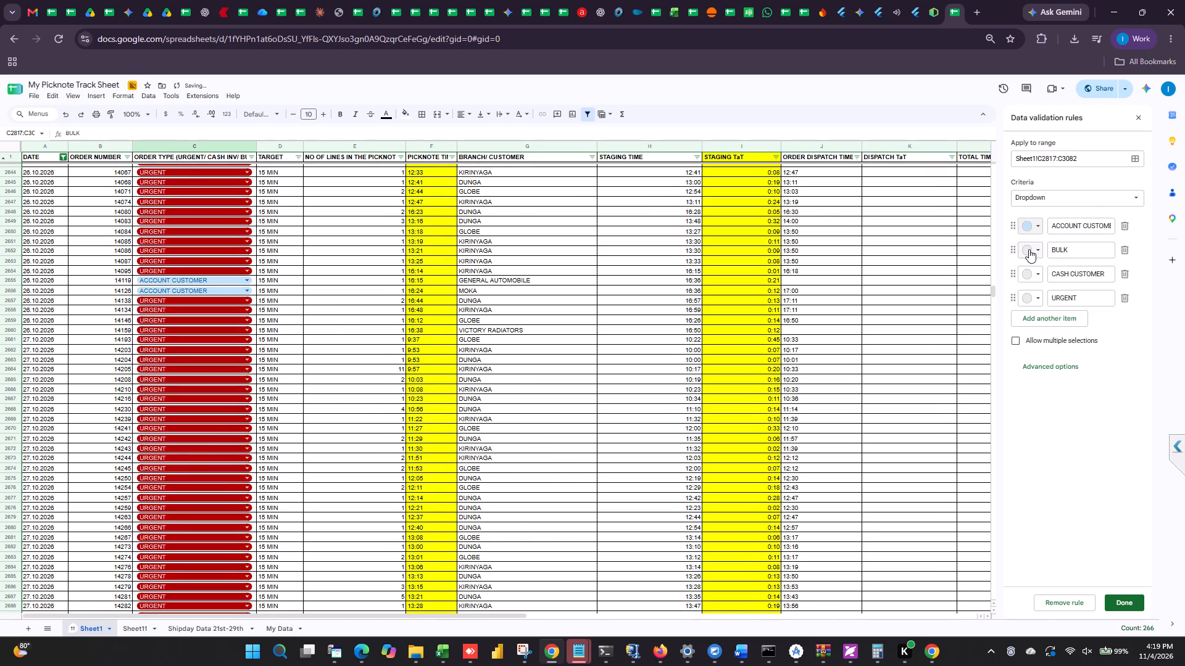
pyautogui.click(1029, 249)
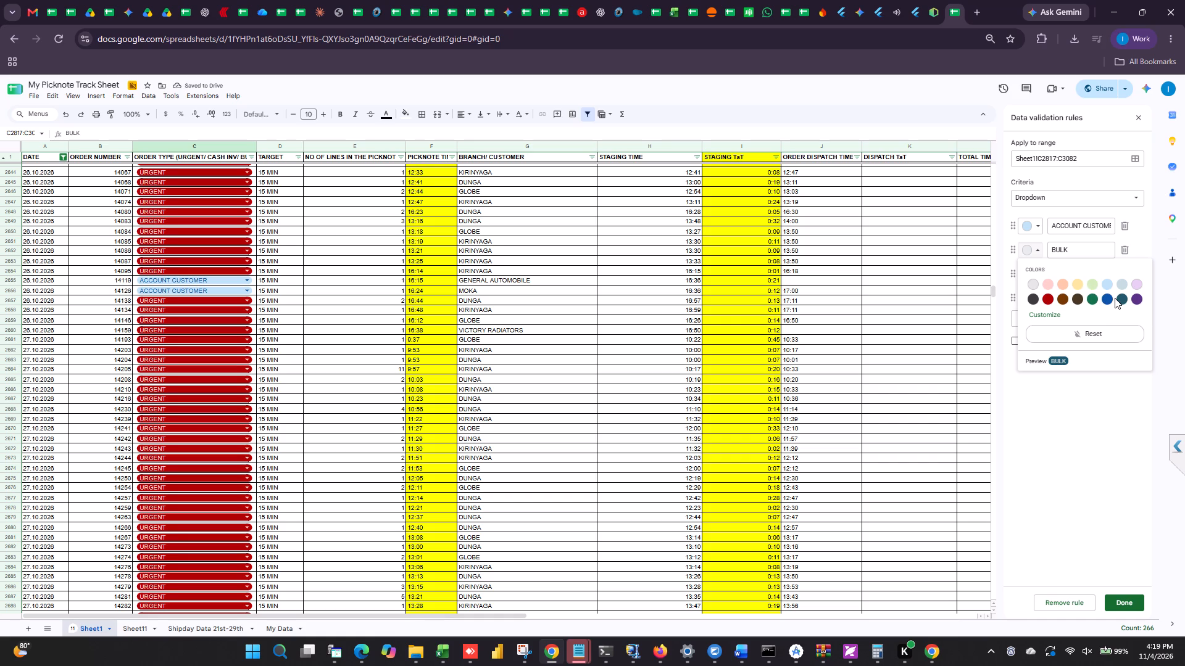
pyautogui.scroll(-2, 173, 417)
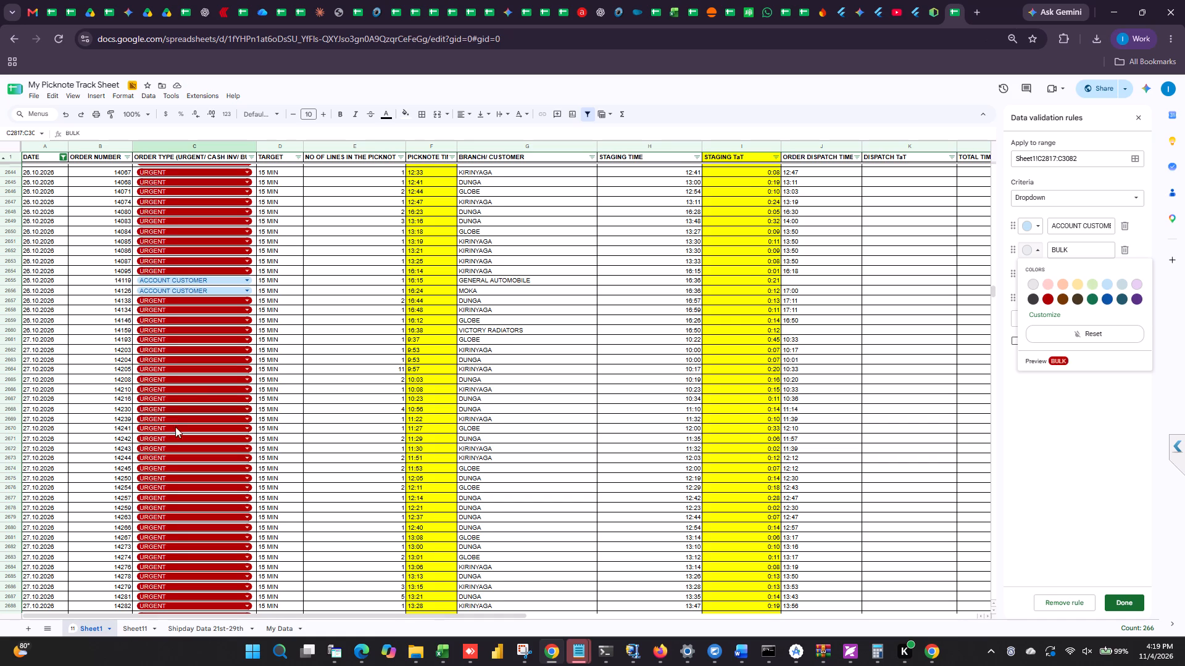
pyautogui.scroll(-17, 175, 427)
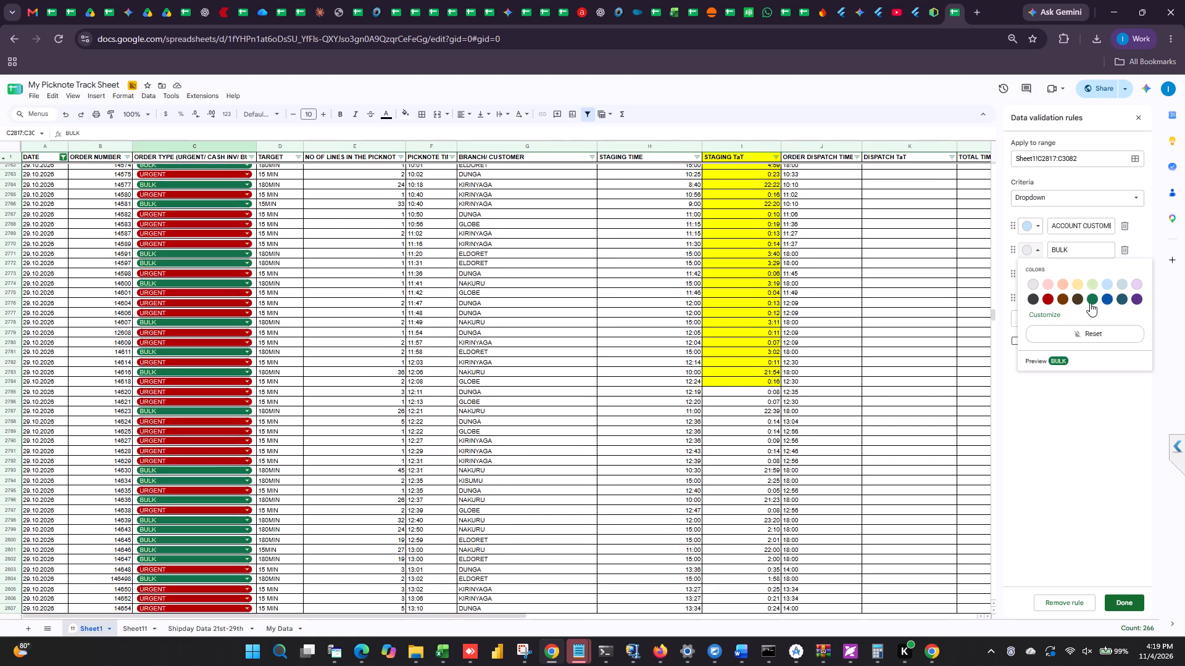
pyautogui.click(1092, 297)
# Set the CASH CUSTOMER dropdown option to light yellow and URGENT to dark red, and finish the data validation rule.
pyautogui.click(1033, 271)
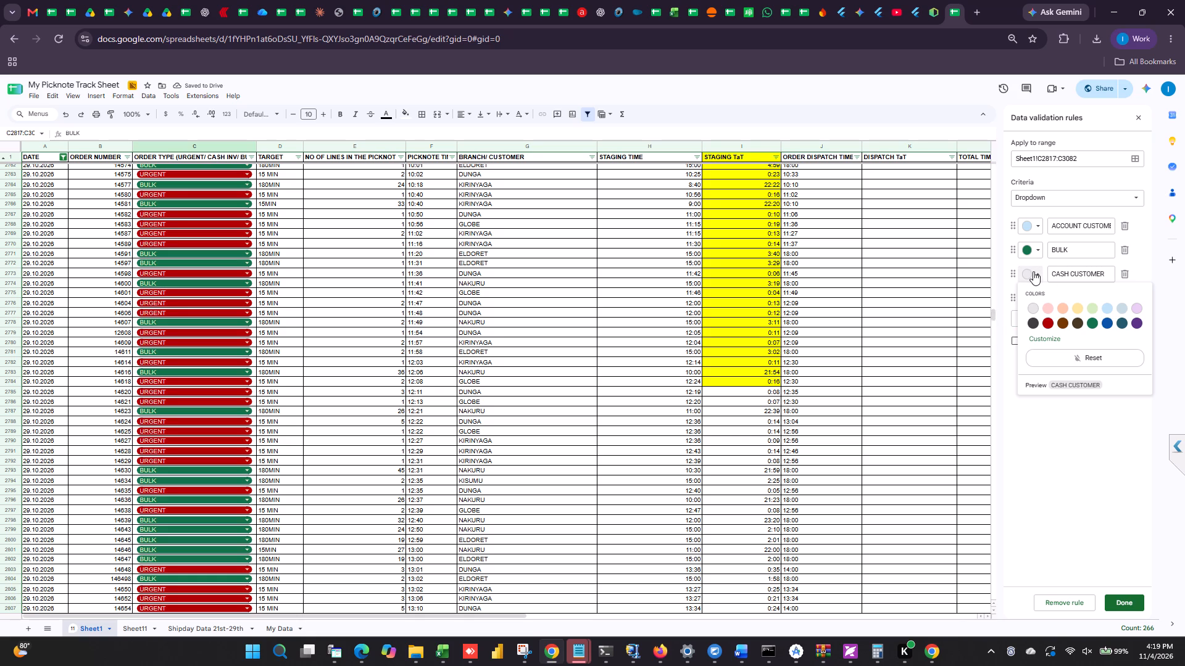
pyautogui.scroll(2, 299, 482)
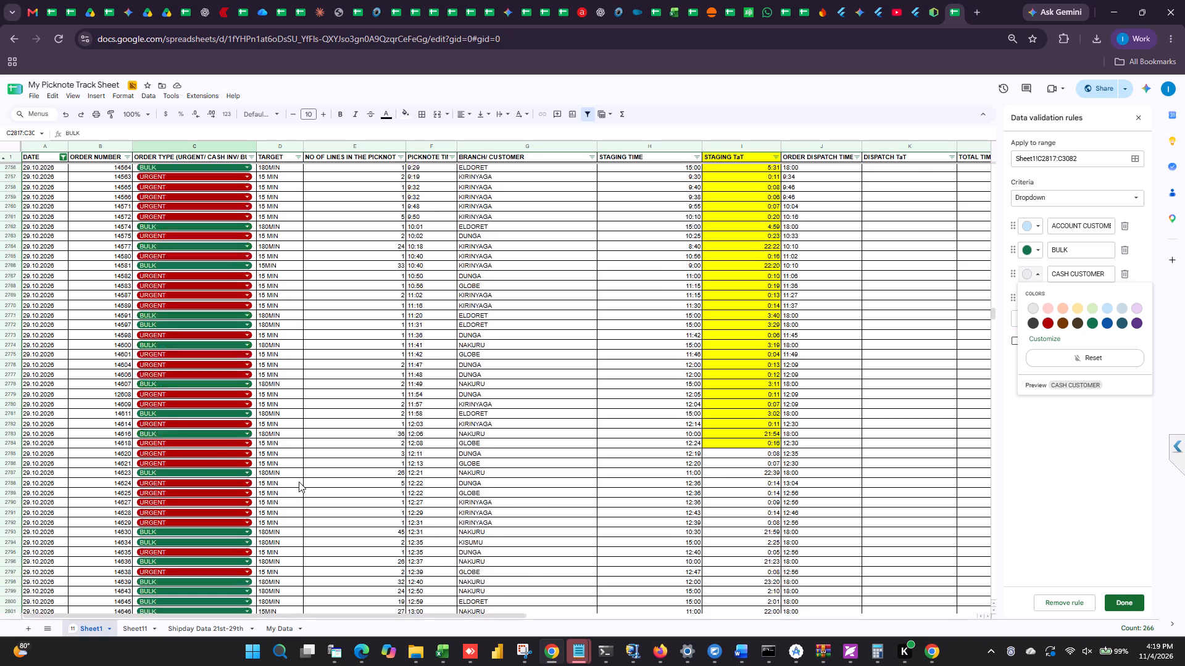
pyautogui.scroll(20, 299, 482)
pyautogui.scroll(8, 299, 482)
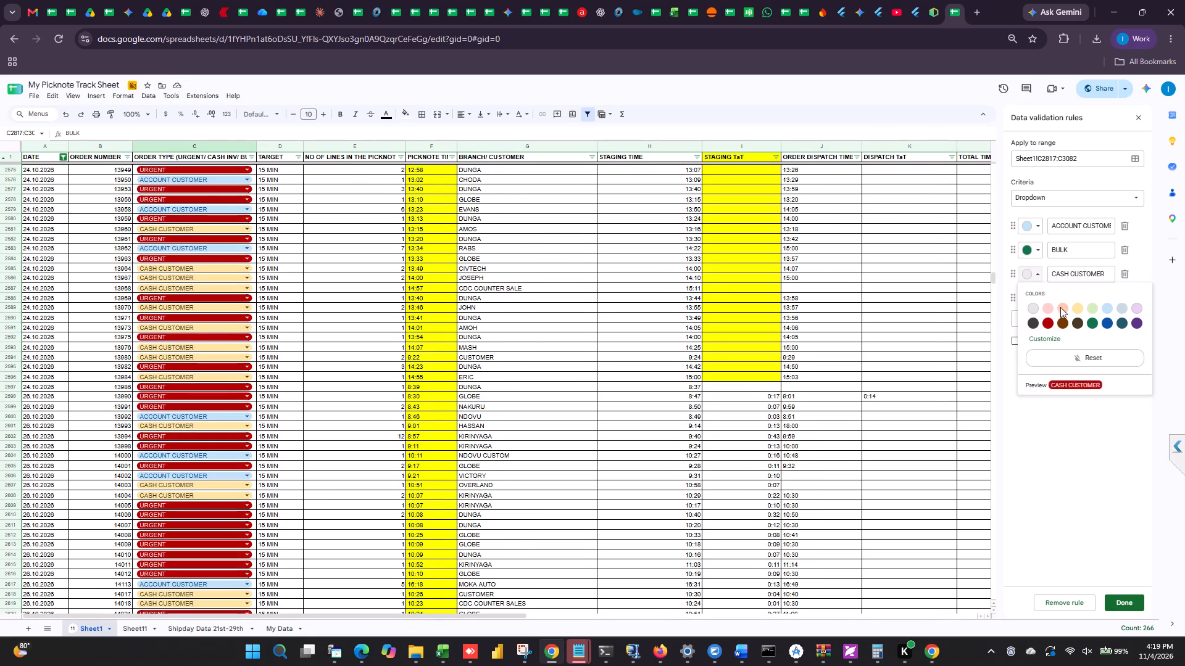
pyautogui.click(1078, 304)
pyautogui.click(1037, 297)
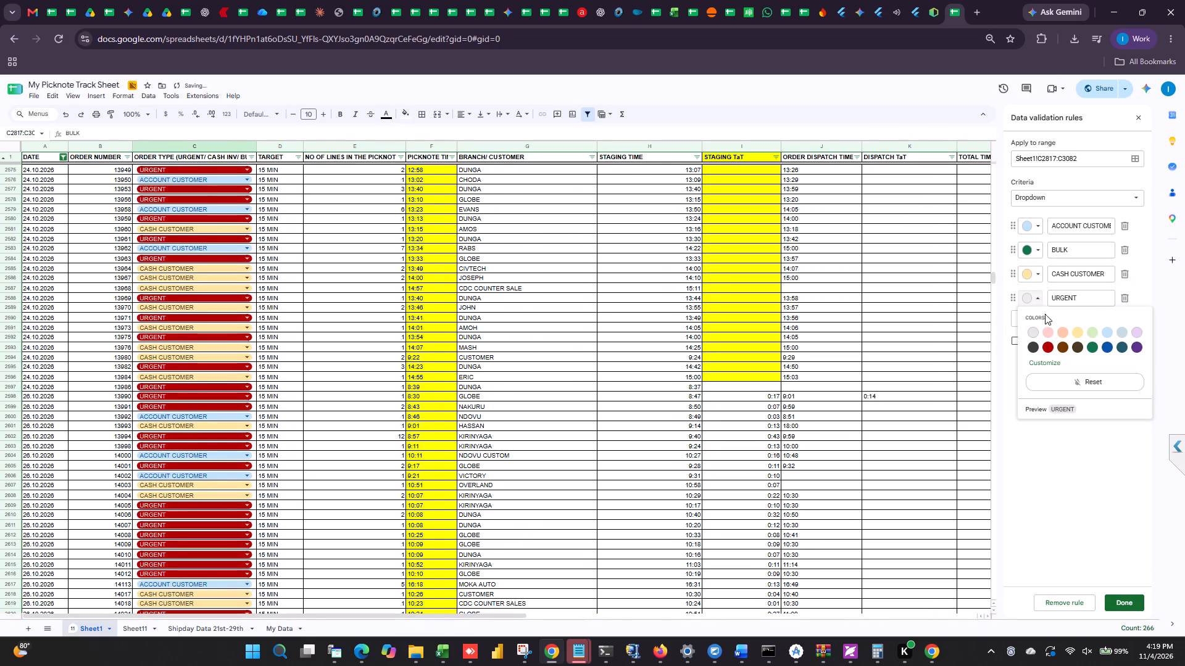
pyautogui.click(1050, 347)
pyautogui.click(771, 443)
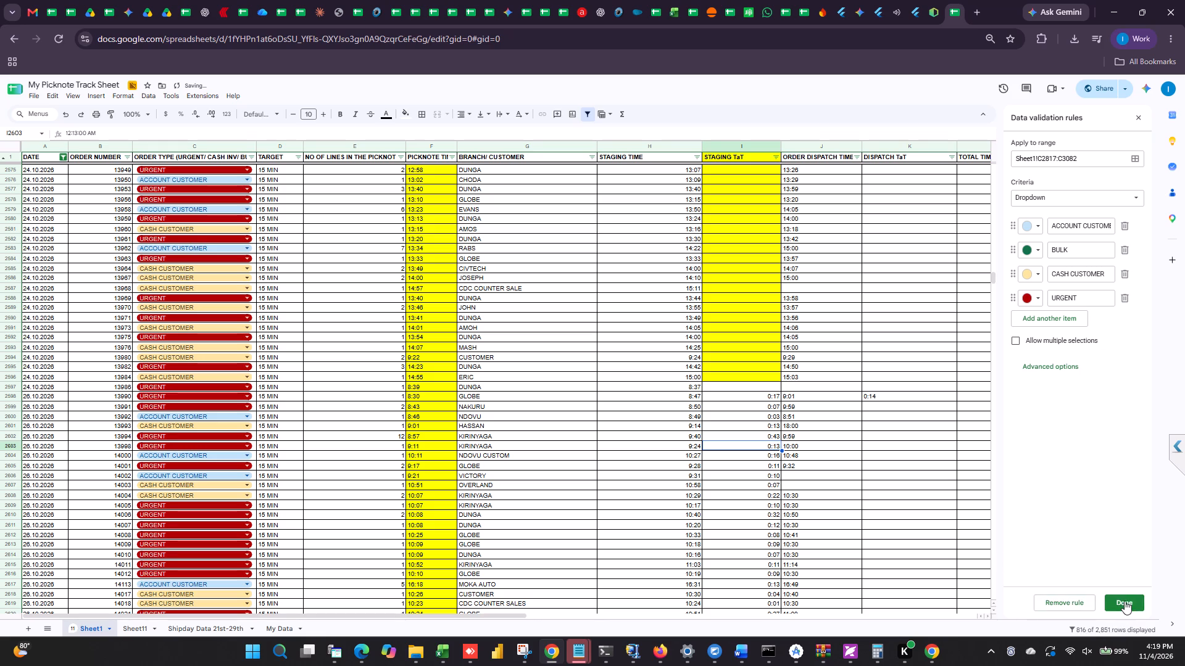
pyautogui.click(1125, 601)
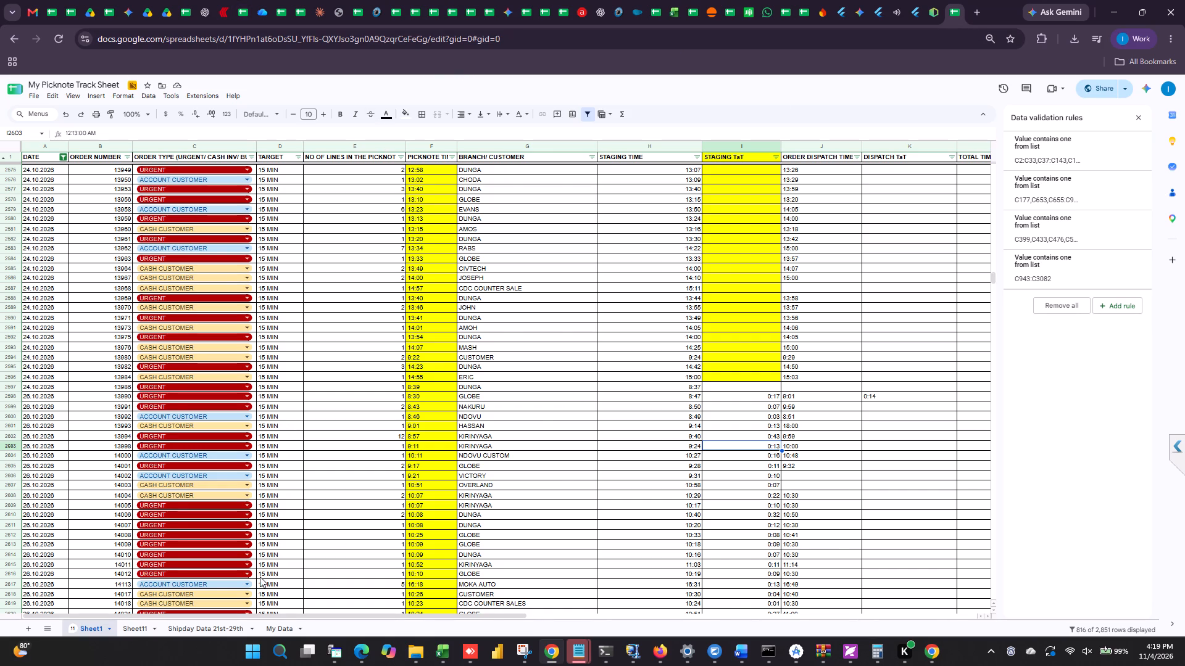
# Rename the Shipday Data 21st-29th sheet as "Shipday Data 29th - 4th Nov".
pyautogui.click(205, 631)
pyautogui.rightClick(205, 631)
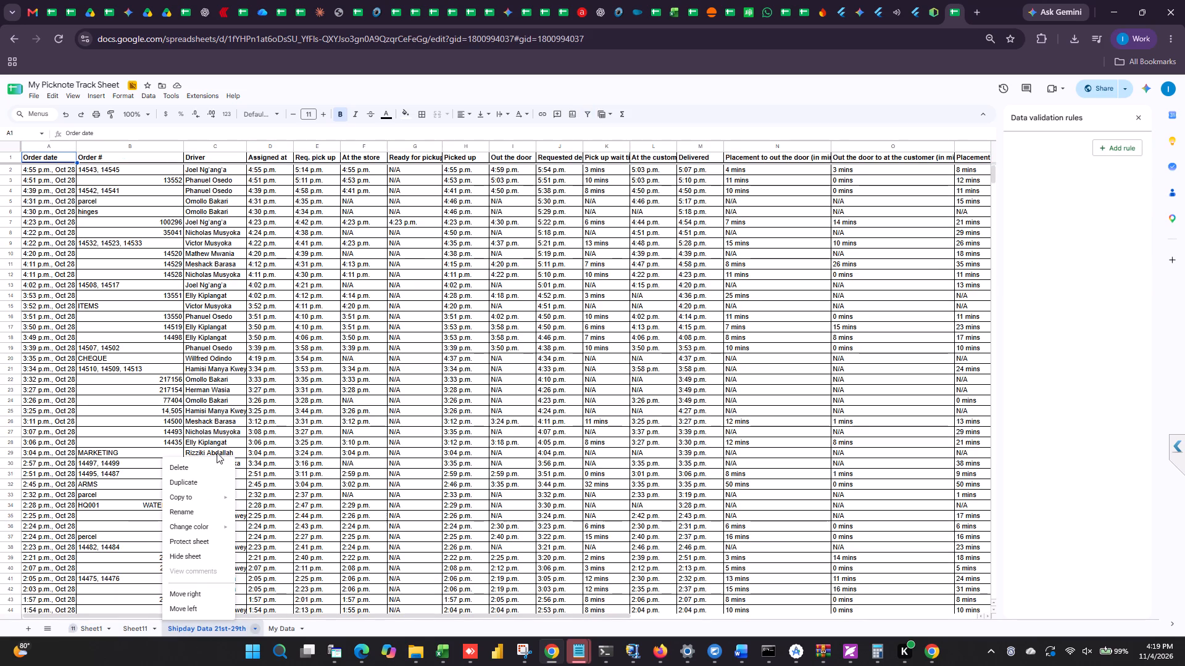
pyautogui.click(194, 511)
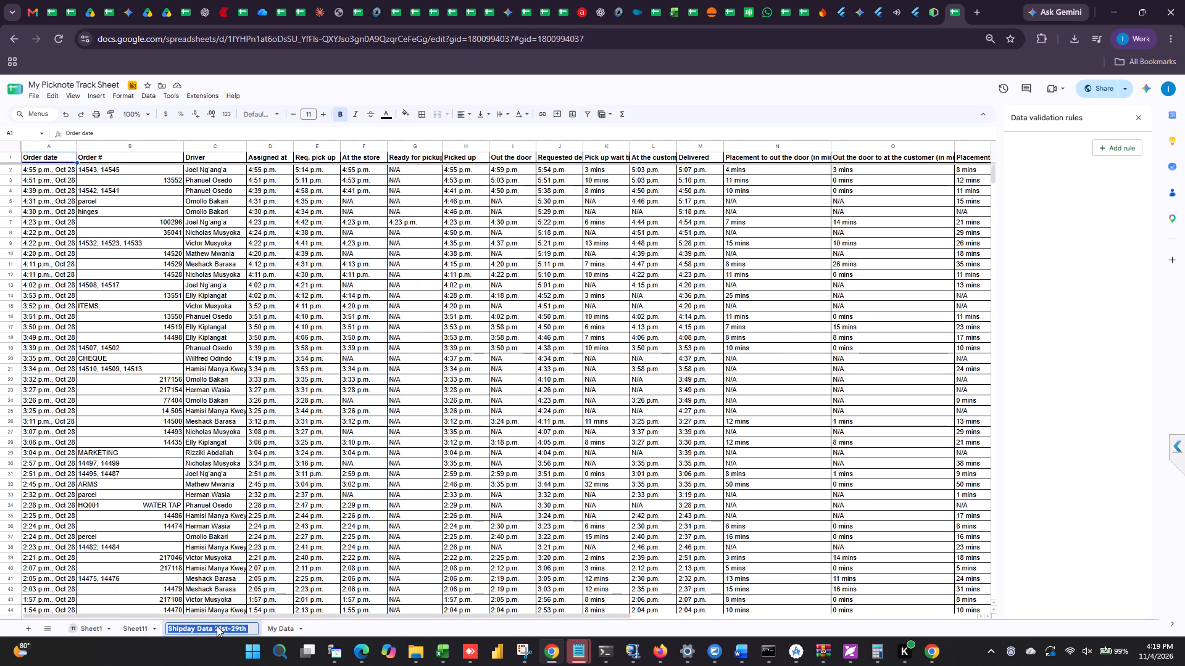
pyautogui.click(217, 626)
pyautogui.click(207, 622)
pyautogui.moveTo(209, 622); pyautogui.dragTo(214, 630)
pyautogui.press('BackSpace')
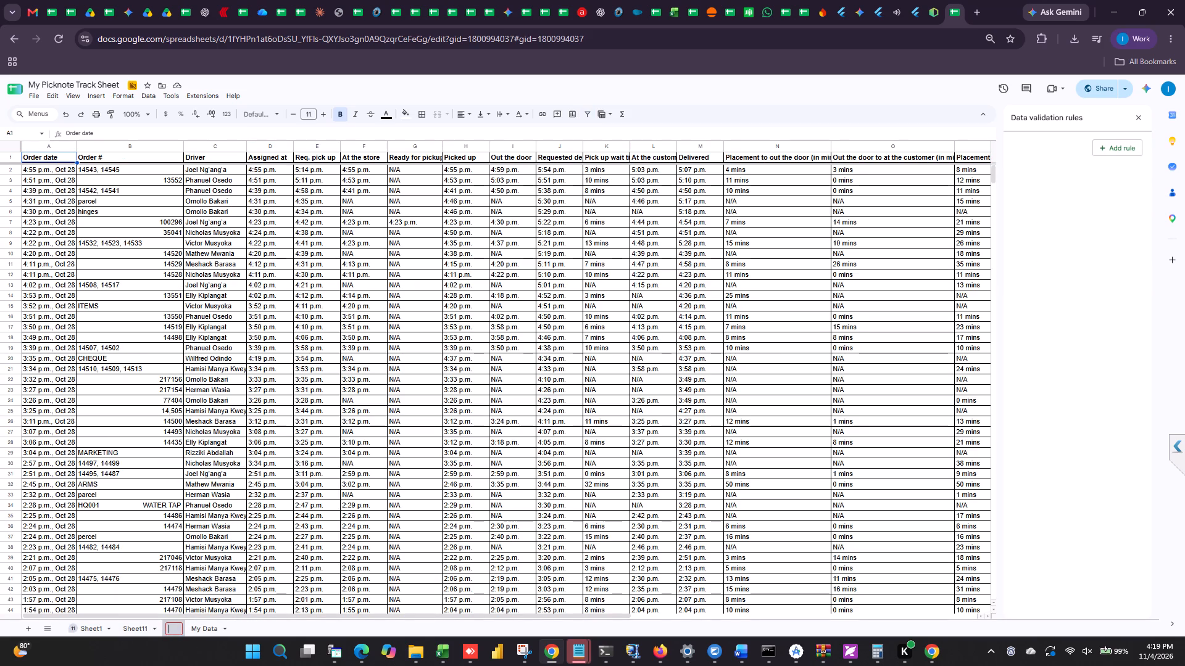
pyautogui.write('Sh')
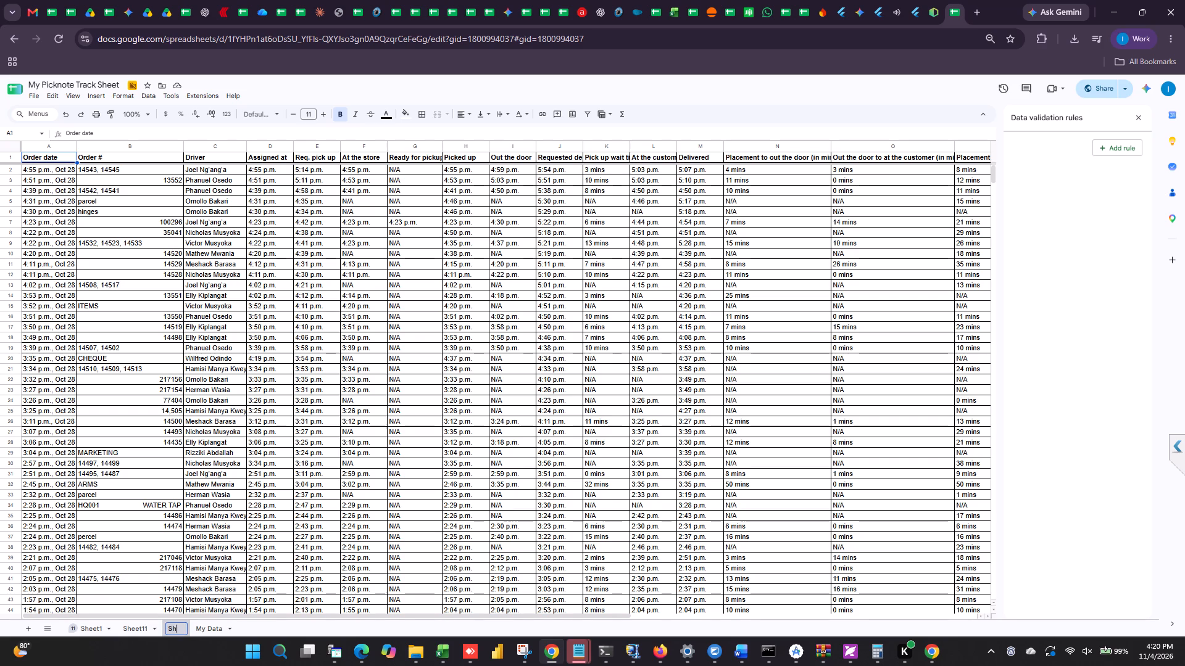
pyautogui.write('ipday d')
pyautogui.write('==')
pyautogui.press('BackSpace')
pyautogui.press('BackSpace')
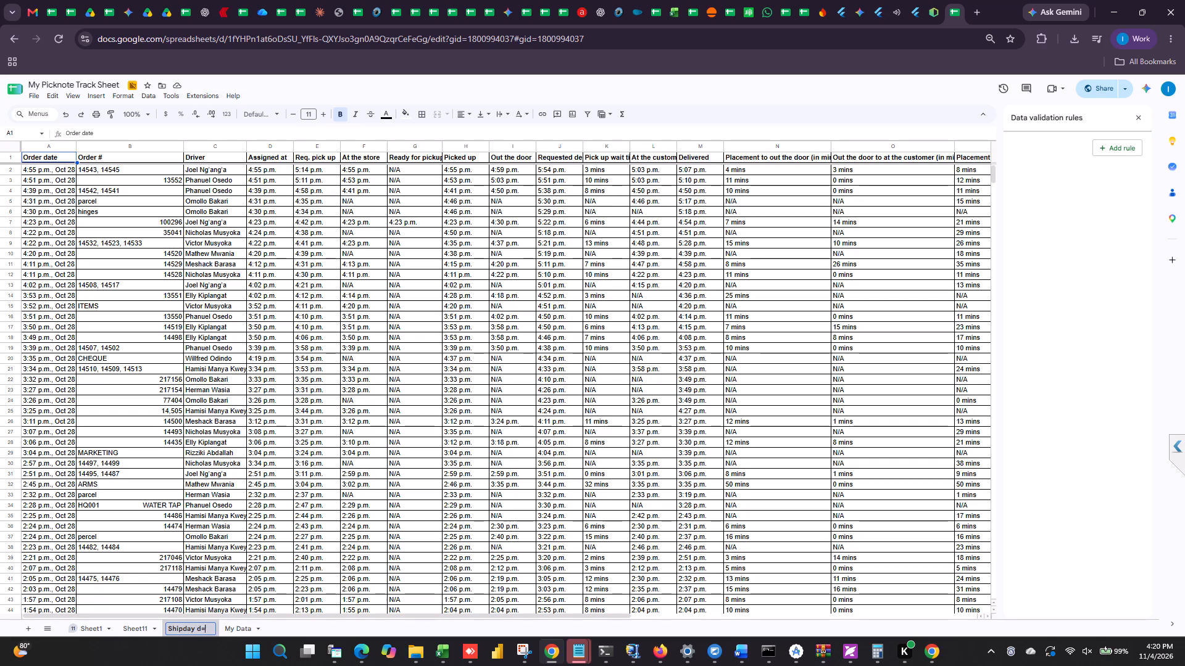
pyautogui.press('BackSpace')
pyautogui.write('Data')
pyautogui.press('space')
pyautogui.write('29')
pyautogui.write('th')
pyautogui.press('space')
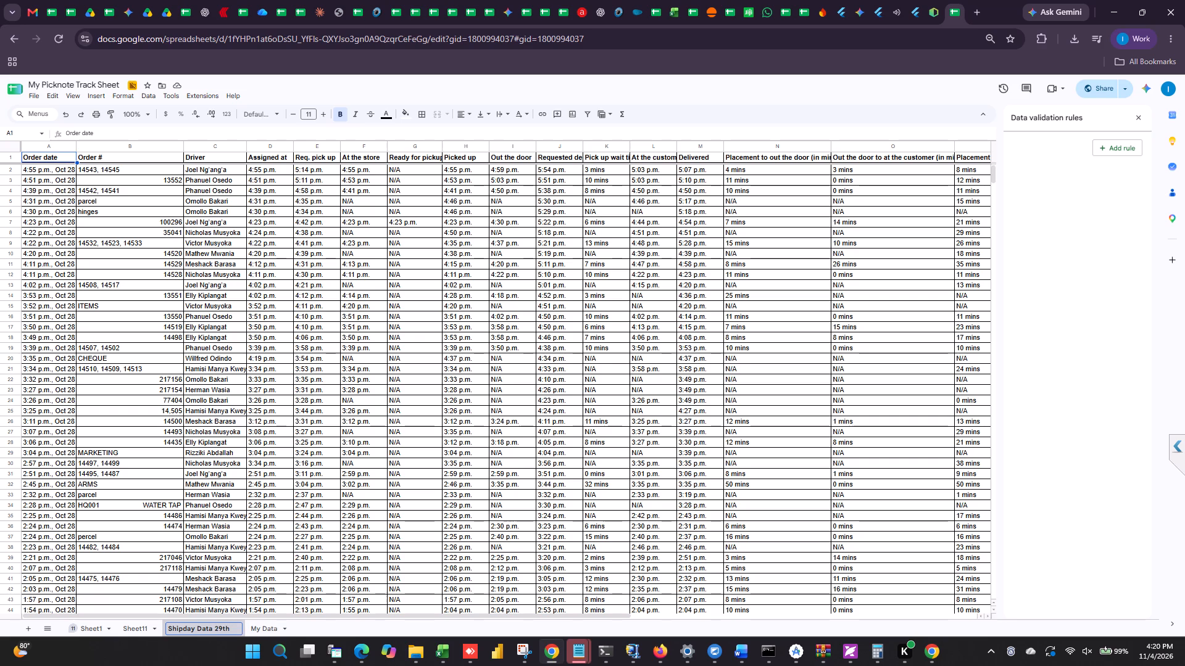
pyautogui.press('-')
pyautogui.press('space')
pyautogui.write('4')
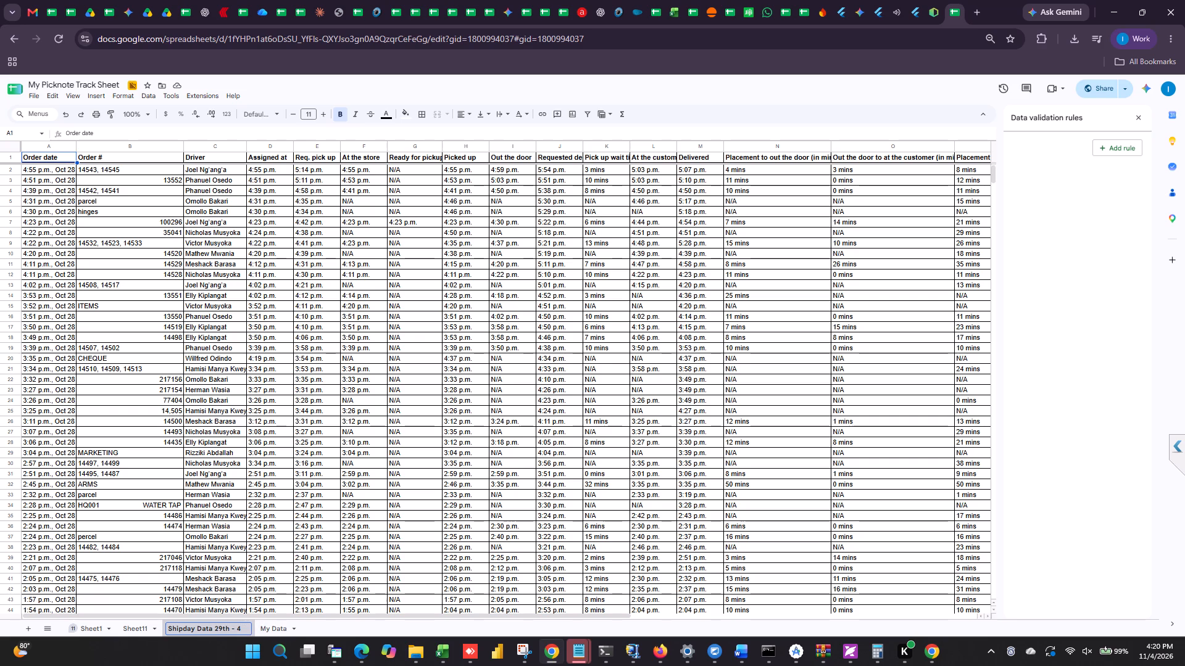
pyautogui.write('th')
pyautogui.press('space')
pyautogui.write('Nov')
pyautogui.press('Return')
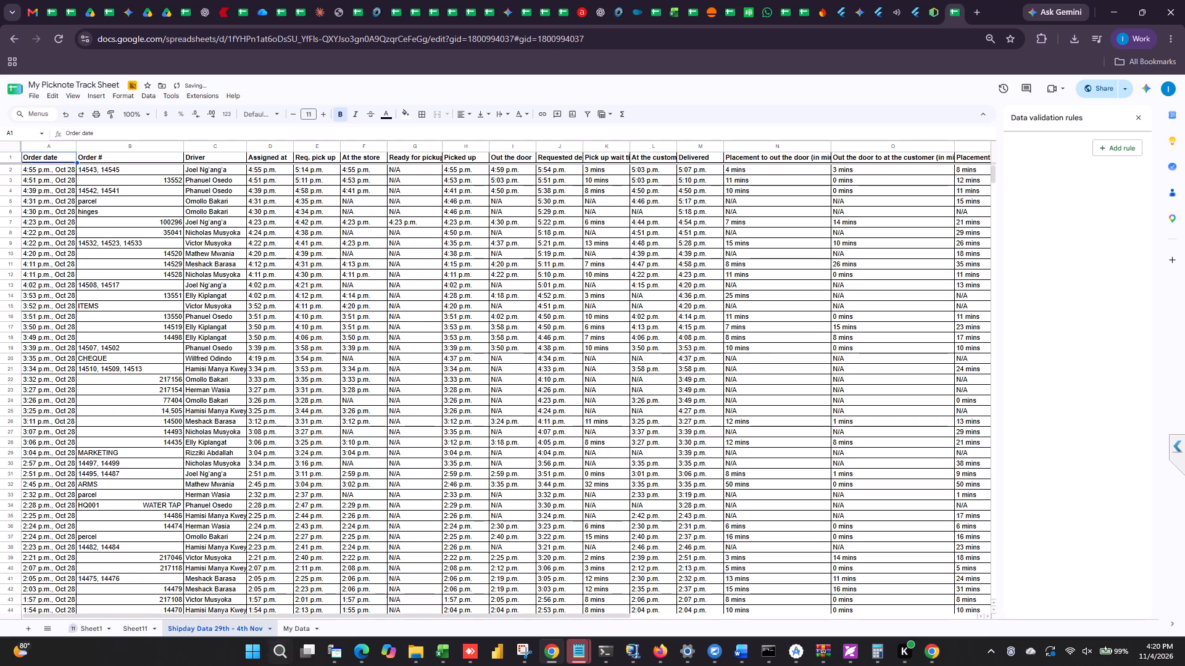
# Switch to the Sheet1 - Kerridge CS Report workbook in Excel and make the Sheet3 header row bold, from Date to Supplier Name.
pyautogui.click(300, 623)
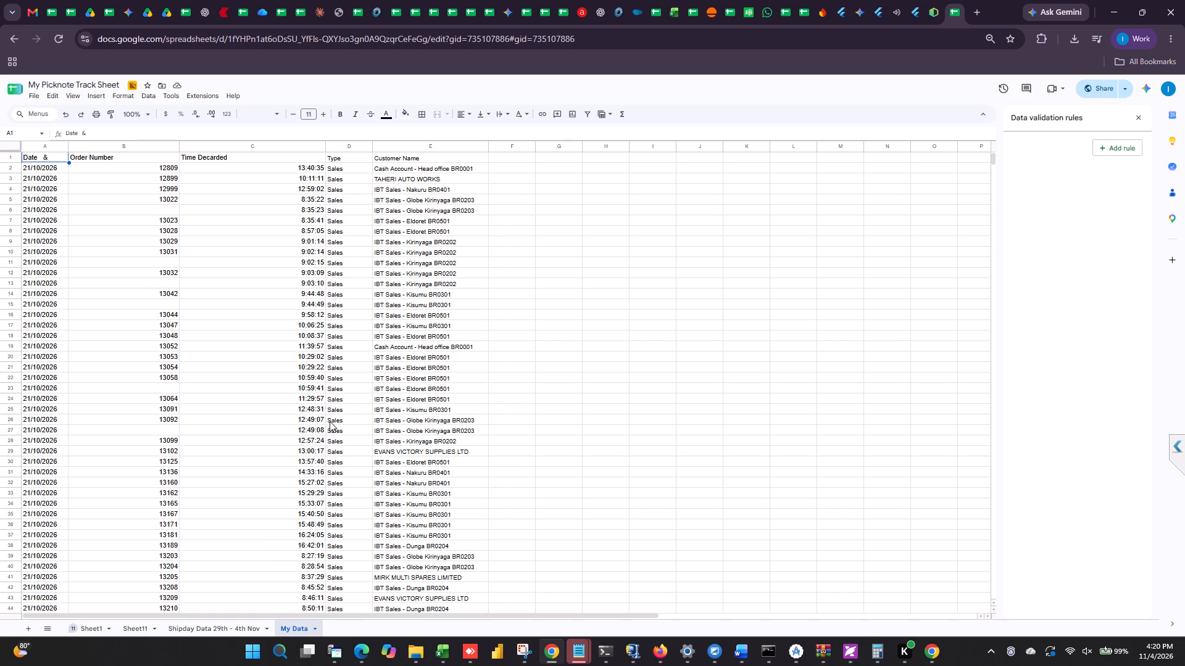
pyautogui.hotkey('alt', 'Tab')
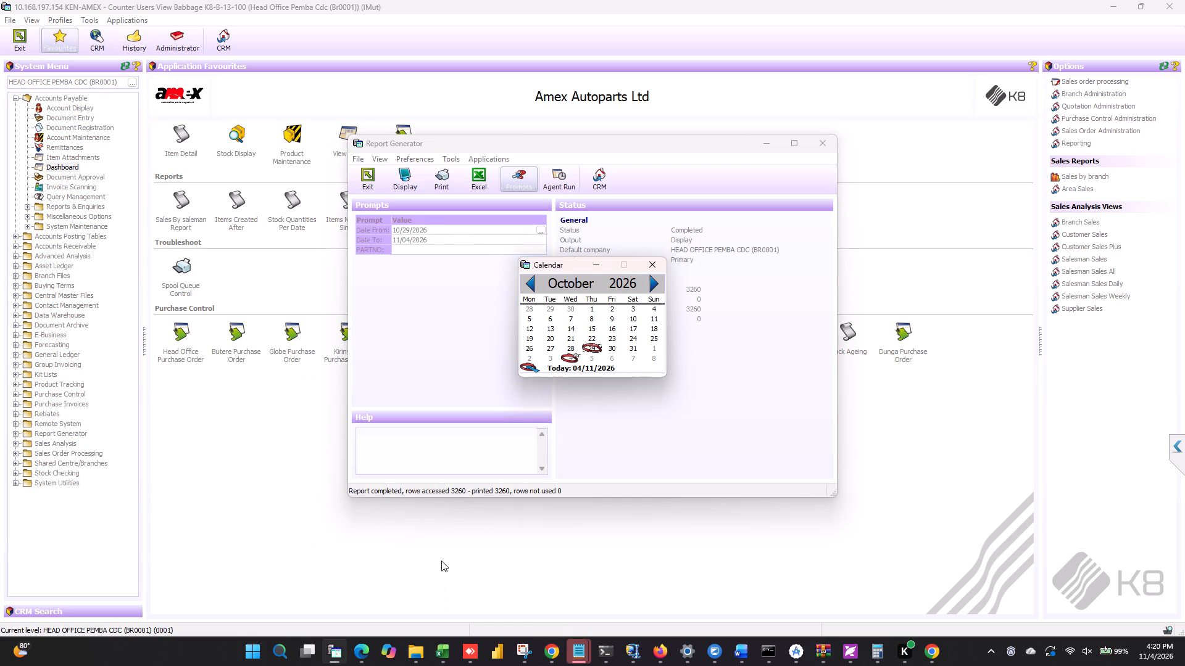
pyautogui.click(441, 646)
pyautogui.scroll(-8, 436, 609)
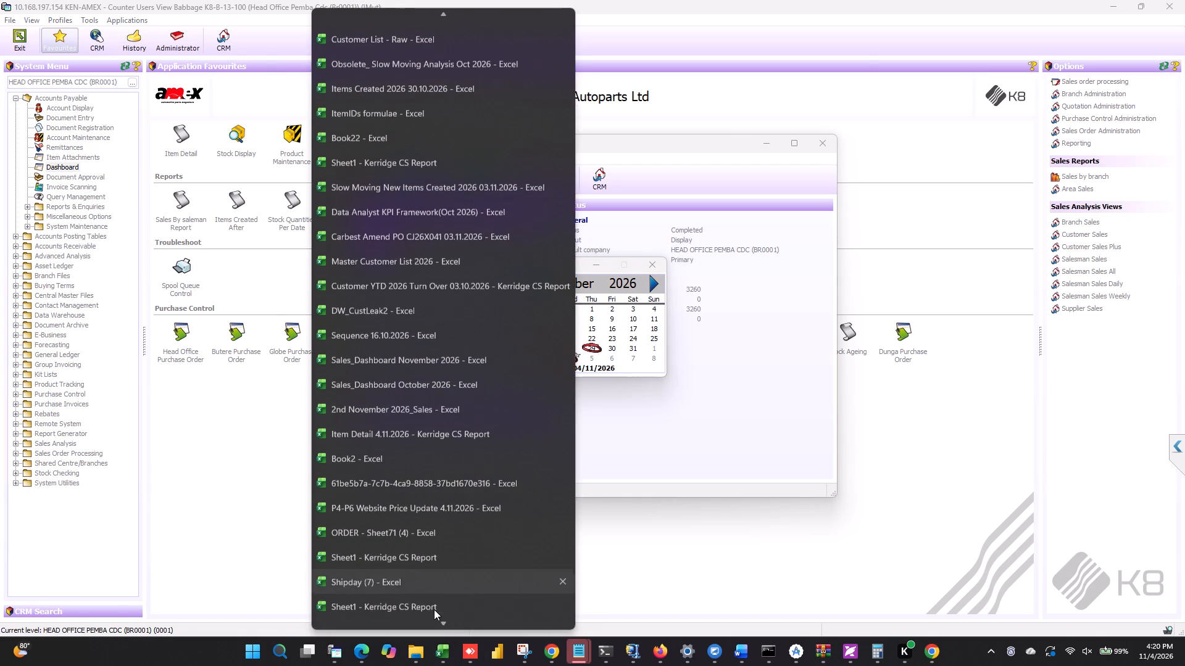
pyautogui.scroll(-3, 425, 609)
pyautogui.click(423, 609)
pyautogui.scroll(7, 269, 459)
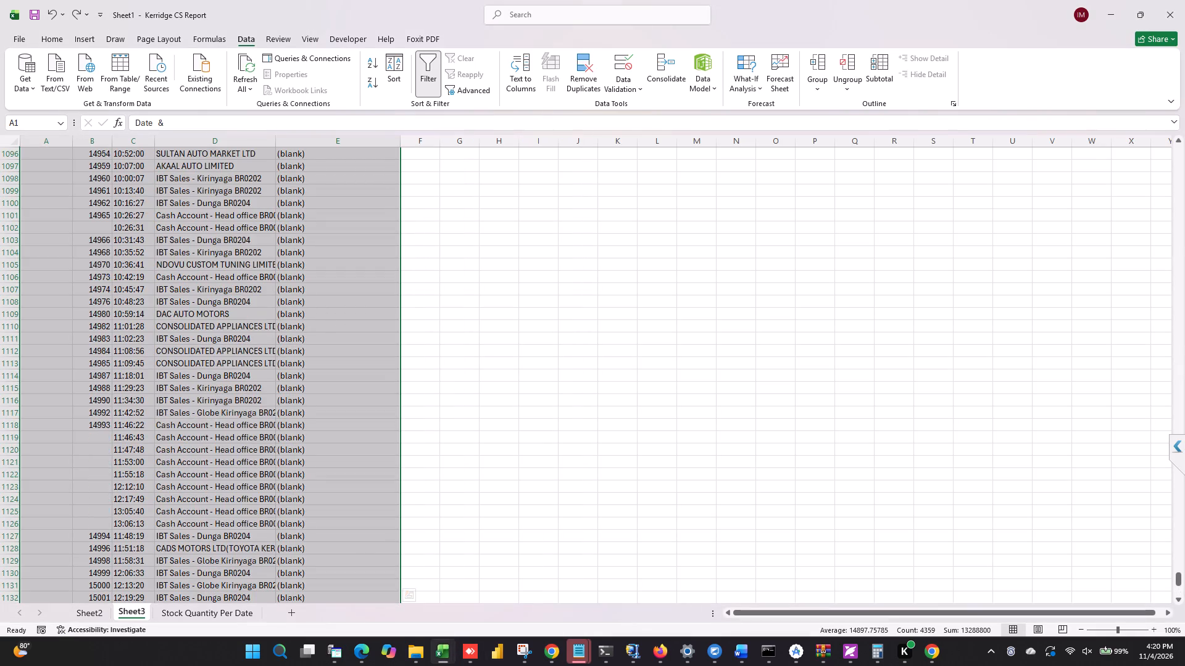
pyautogui.scroll(20, 259, 461)
pyautogui.scroll(5, 259, 461)
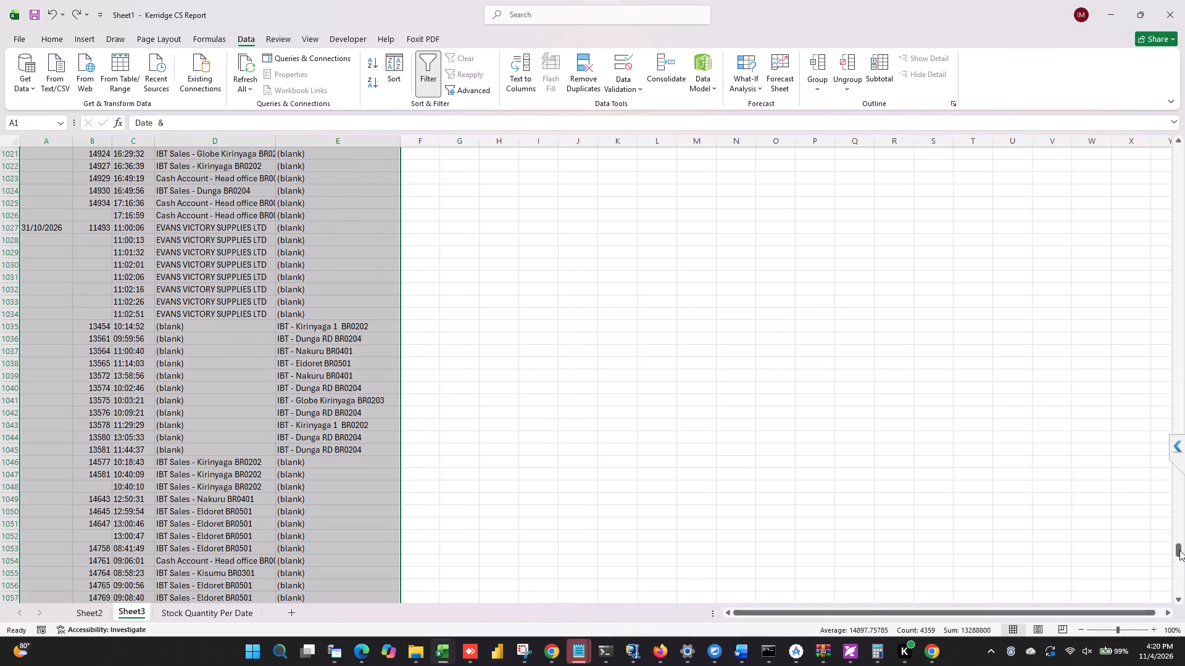
pyautogui.moveTo(1179, 550); pyautogui.dragTo(1184, 0)
pyautogui.click(41, 154)
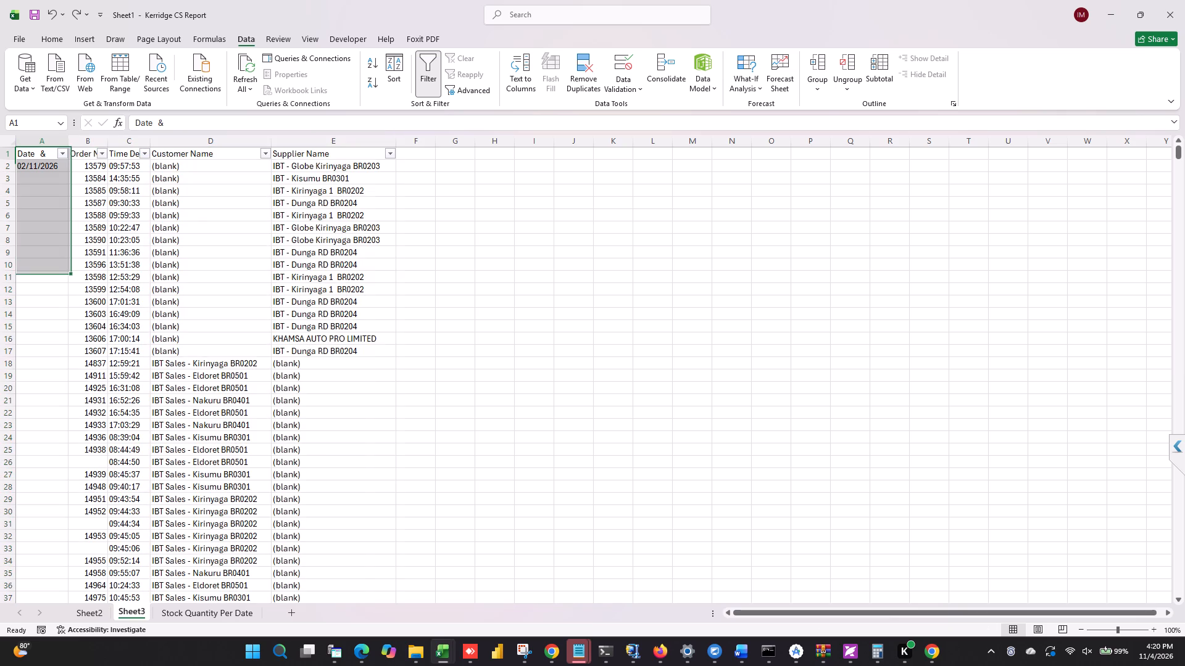
pyautogui.hotkey('ctrl', 'shift', 'Right')
pyautogui.hotkey('ctrl', 'b')
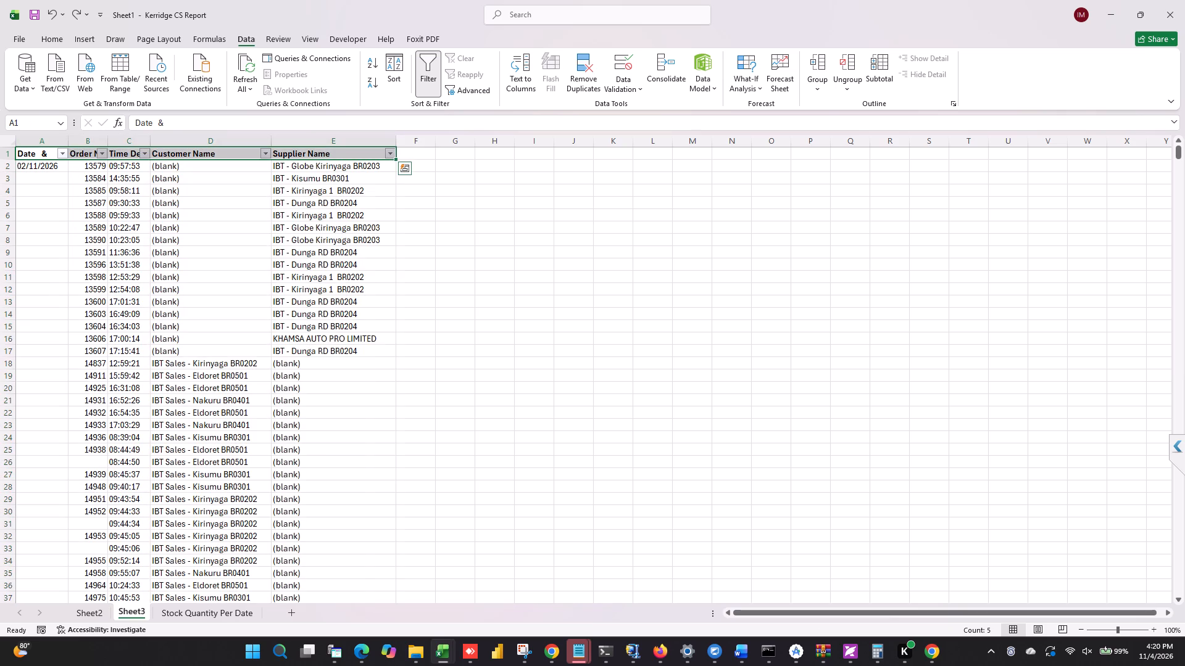
# Freeze the top header row of Sheet3.
pyautogui.click(314, 35)
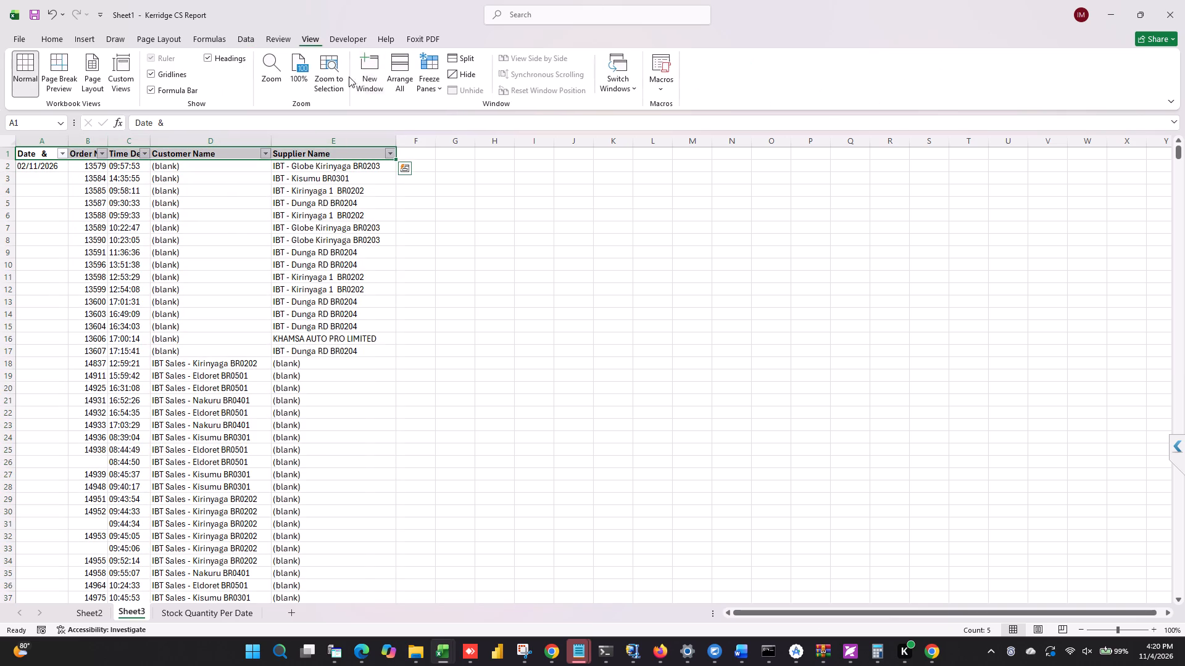
pyautogui.click(409, 76)
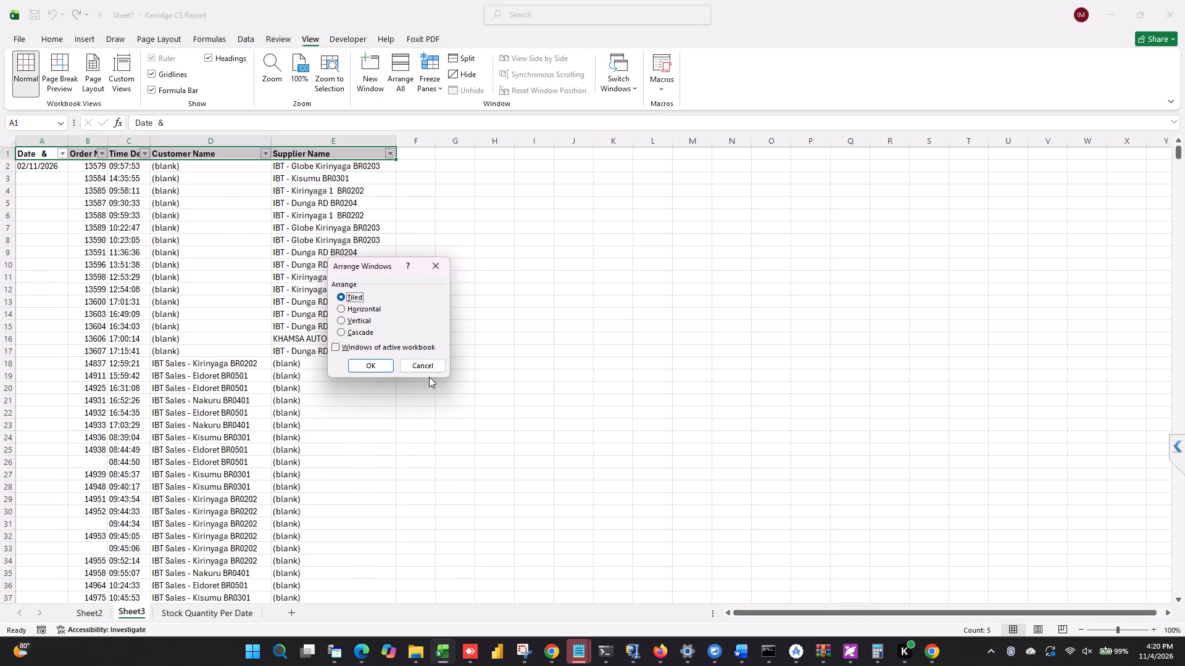
pyautogui.click(425, 365)
pyautogui.click(430, 92)
pyautogui.click(458, 156)
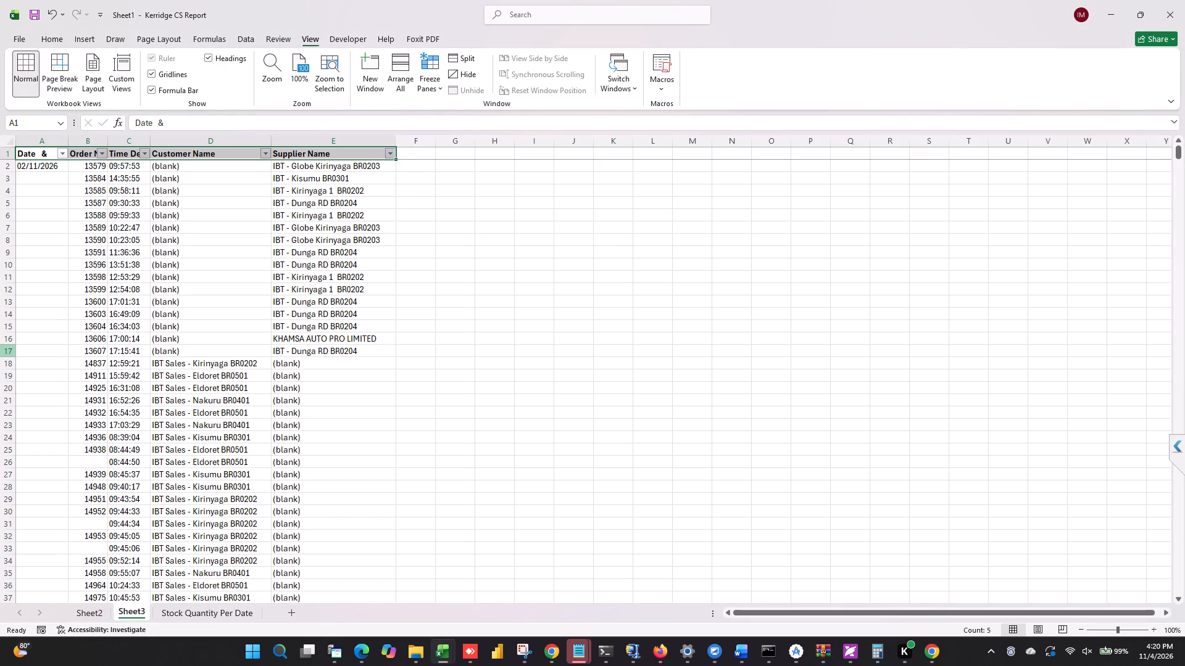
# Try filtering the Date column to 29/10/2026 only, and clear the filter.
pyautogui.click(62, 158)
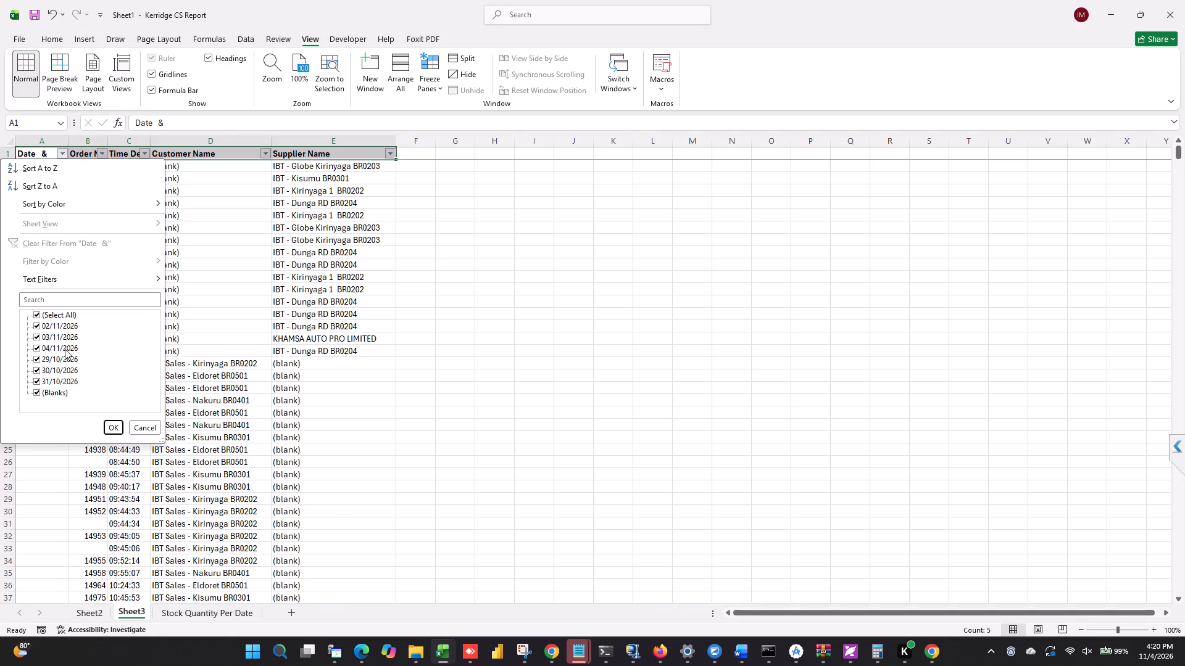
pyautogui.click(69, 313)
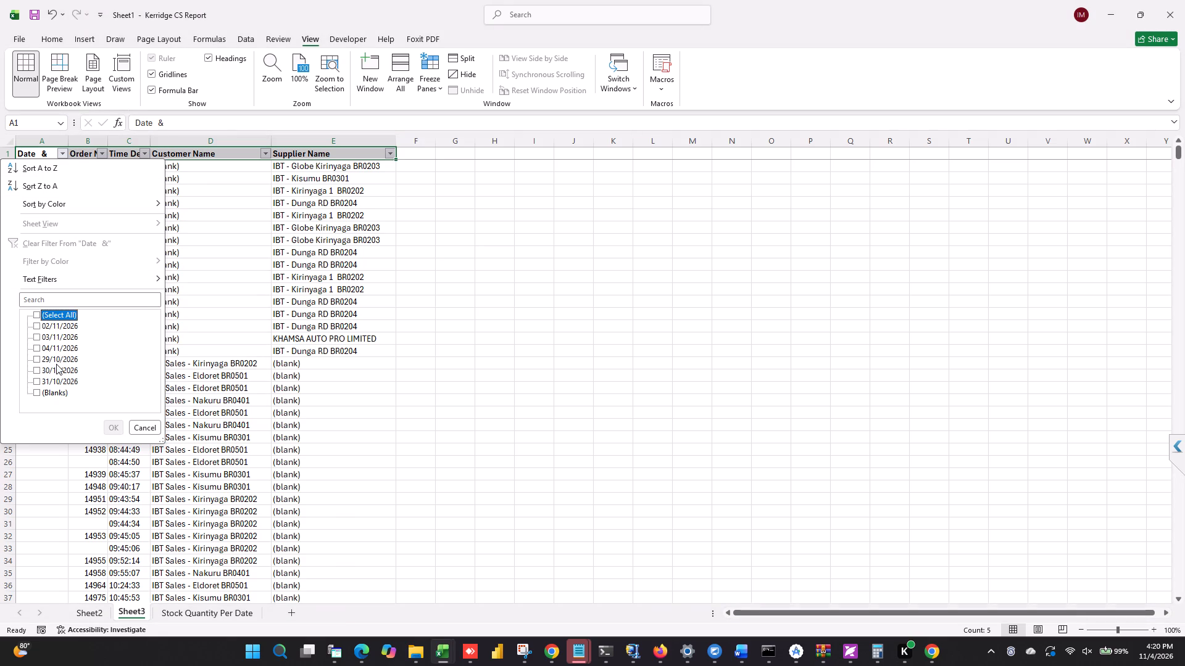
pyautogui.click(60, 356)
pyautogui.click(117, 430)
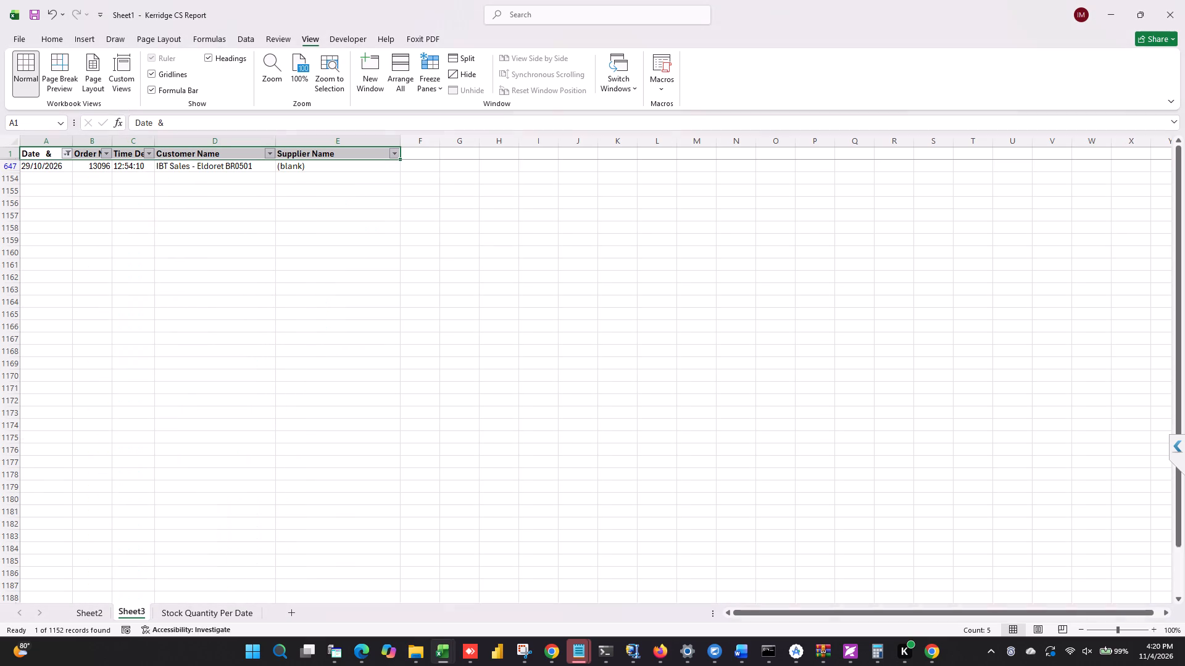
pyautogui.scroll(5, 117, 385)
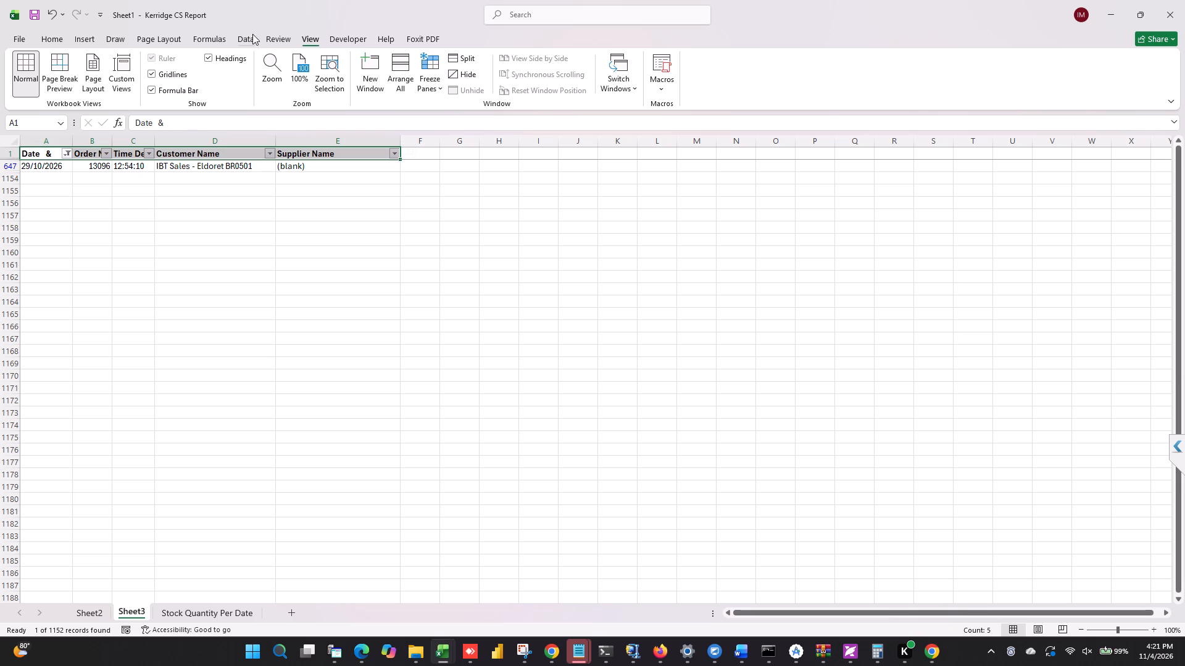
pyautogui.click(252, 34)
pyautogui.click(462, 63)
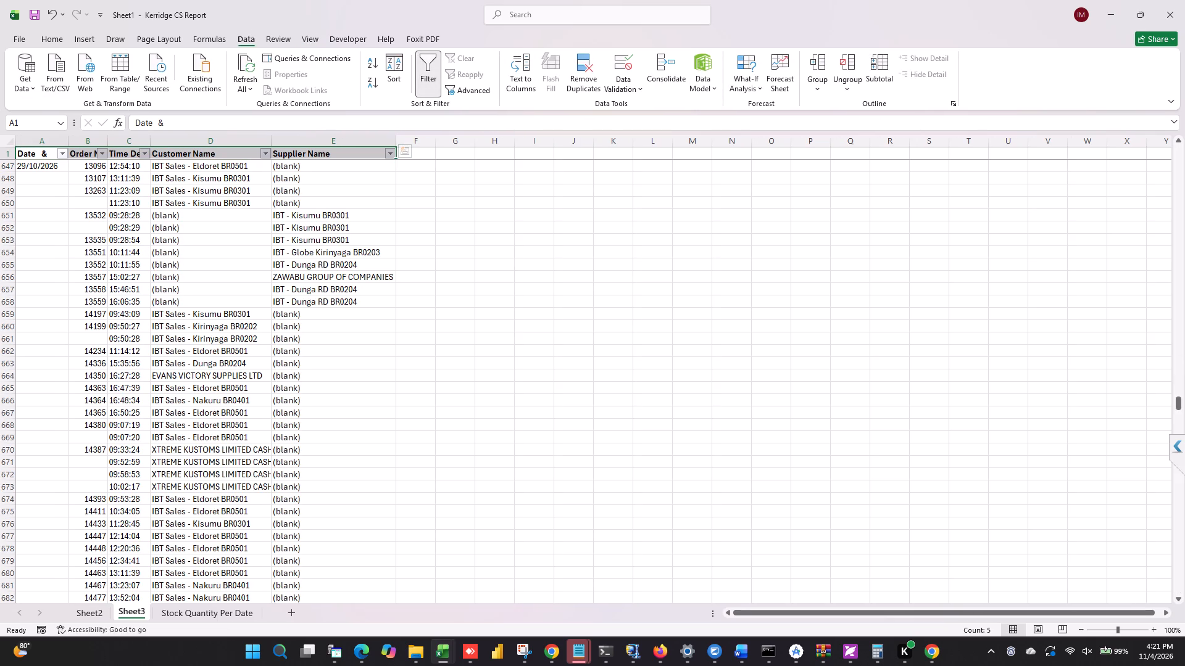
# Look through the Sheet3 order rows to see how the date blocks are laid out and where the 29/10/2026 block begins.
pyautogui.scroll(4, 75, 261)
pyautogui.scroll(-13, 75, 261)
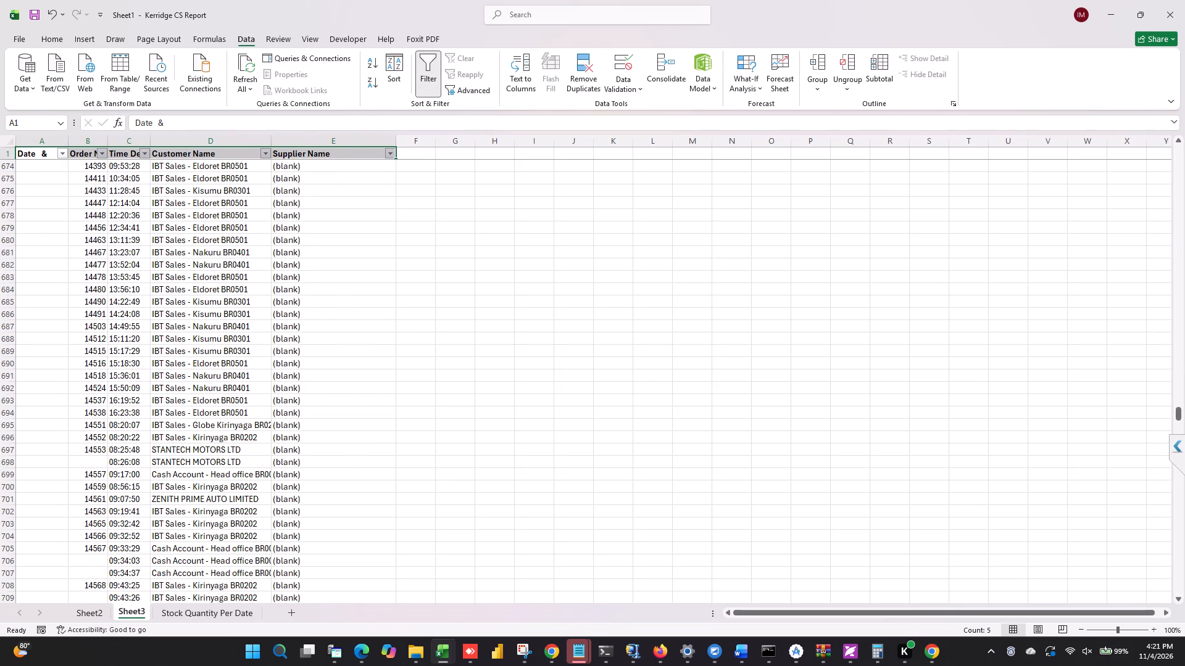
pyautogui.moveTo(1179, 422); pyautogui.dragTo(1183, 550)
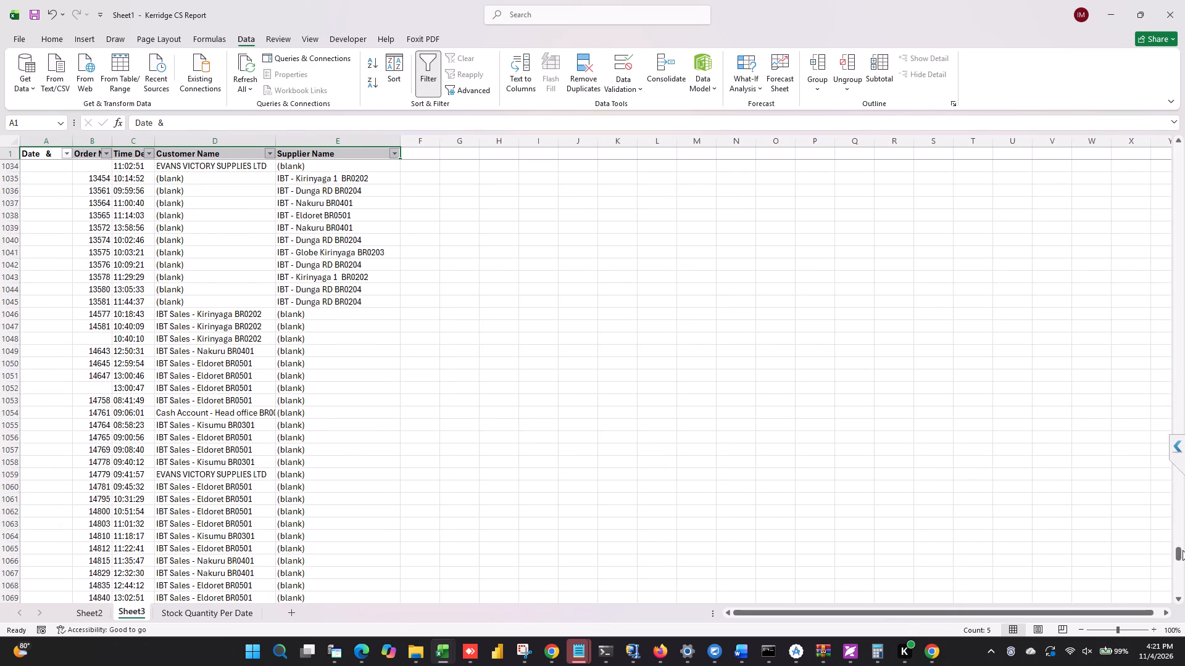
pyautogui.moveTo(1183, 550); pyautogui.dragTo(1175, 393)
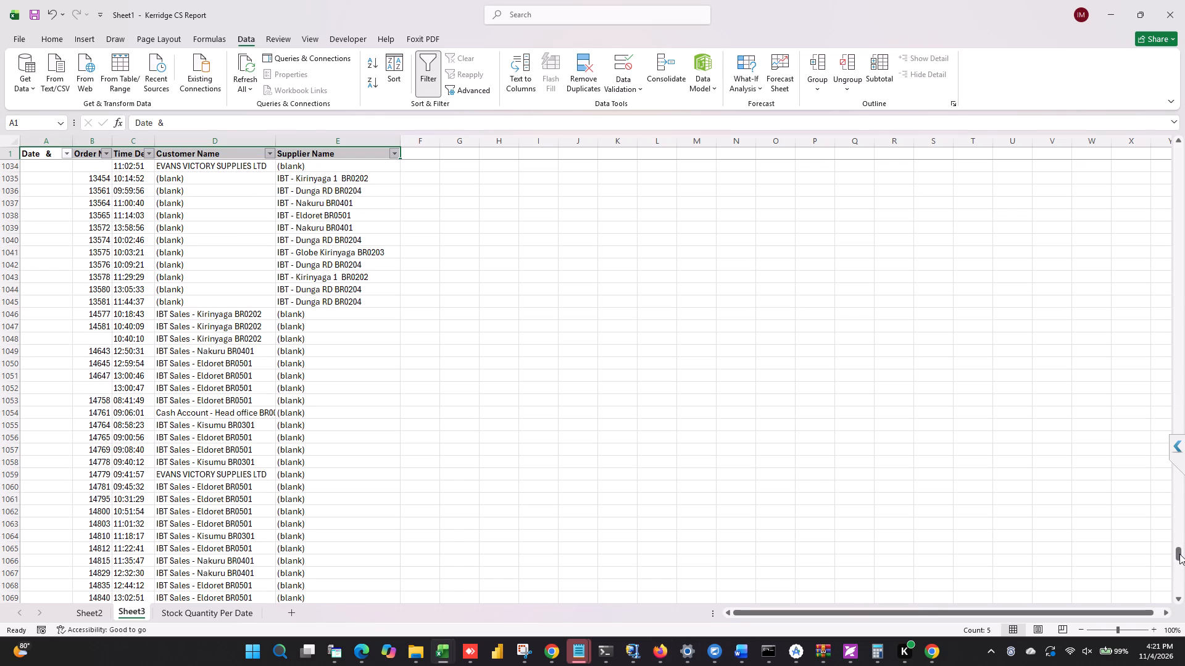
pyautogui.moveTo(1179, 554); pyautogui.dragTo(1184, 578)
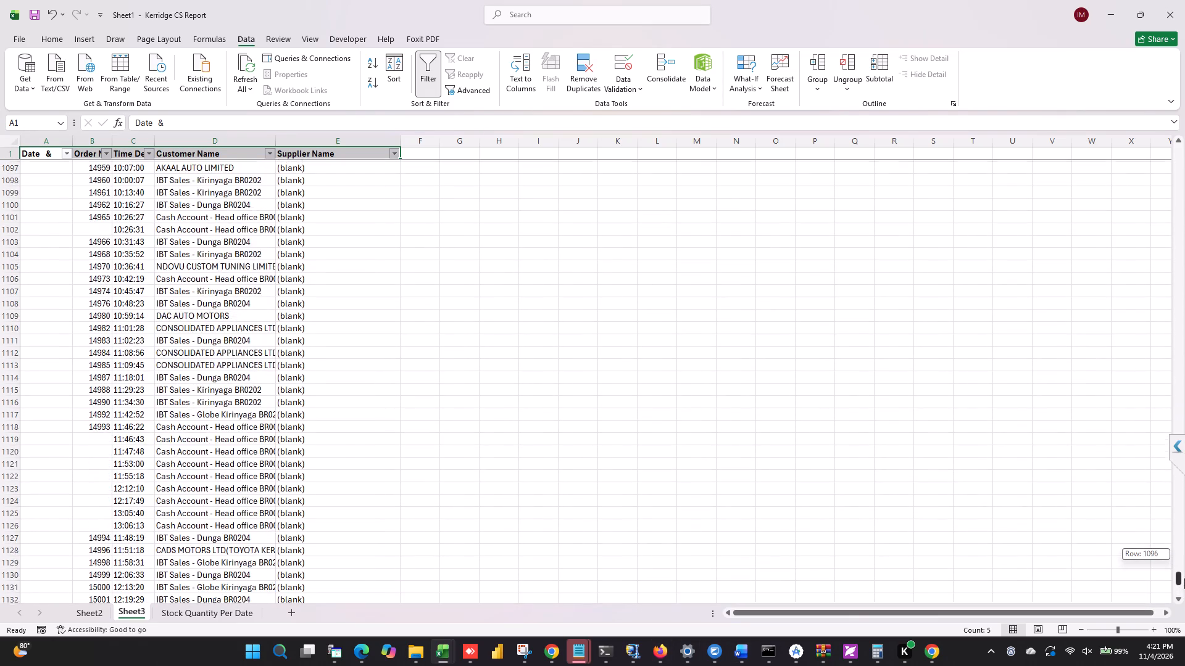
pyautogui.moveTo(1184, 578); pyautogui.dragTo(1181, 539)
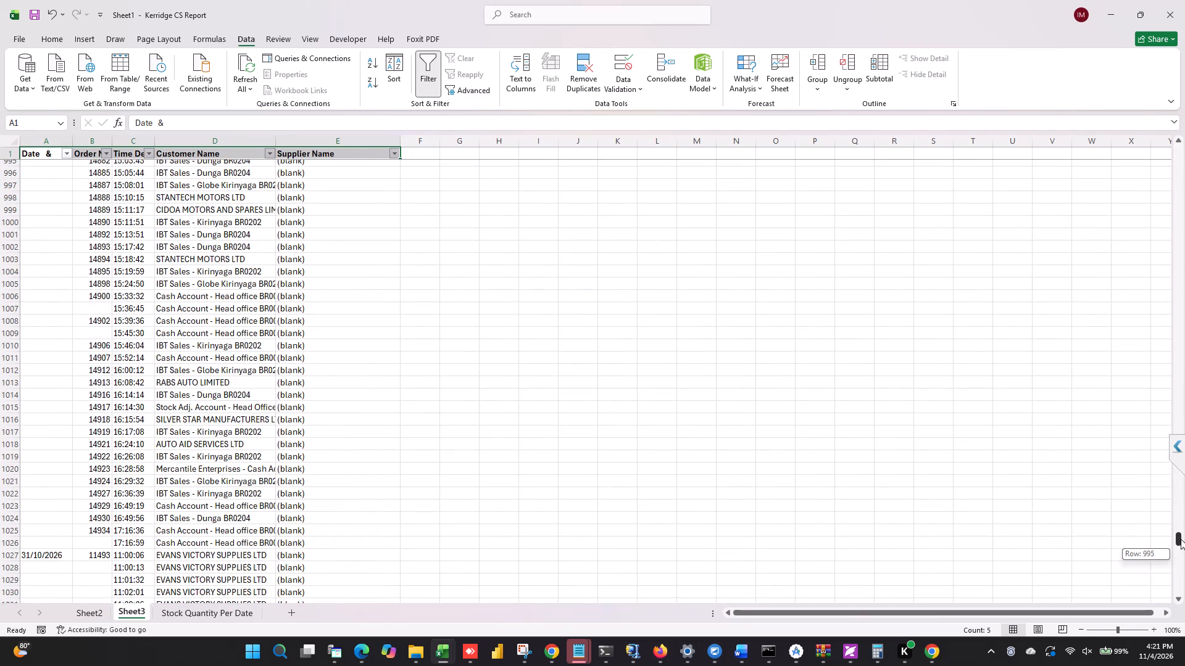
pyautogui.moveTo(1181, 539); pyautogui.dragTo(1181, 445)
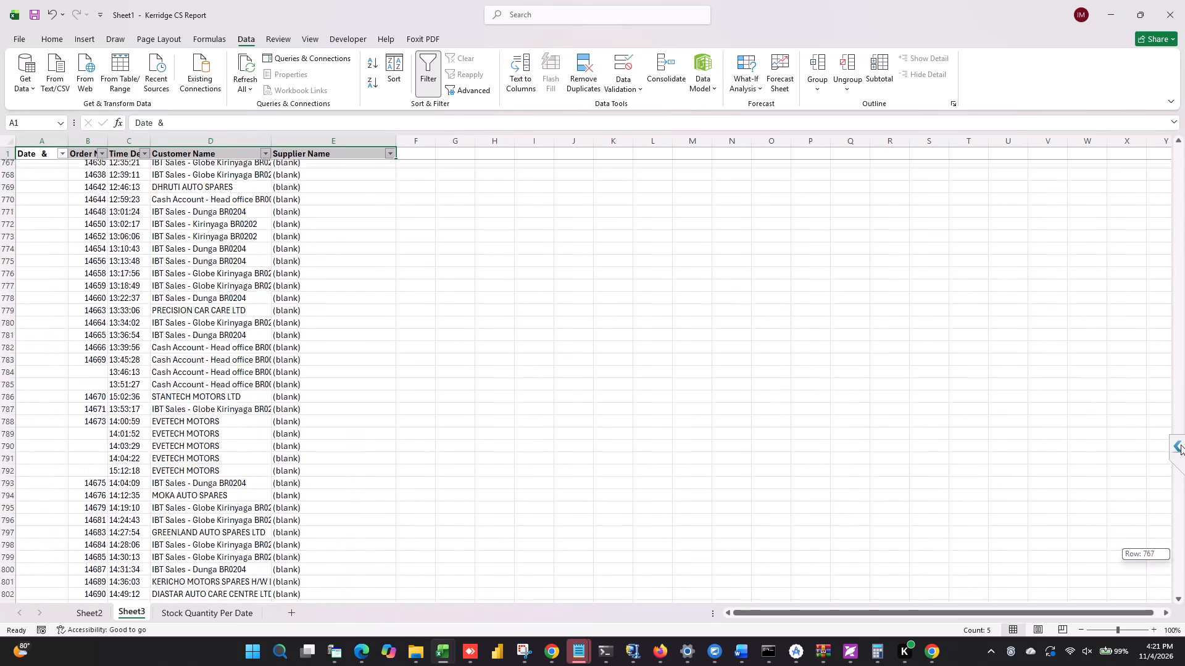
pyautogui.moveTo(1181, 445); pyautogui.dragTo(1181, 388)
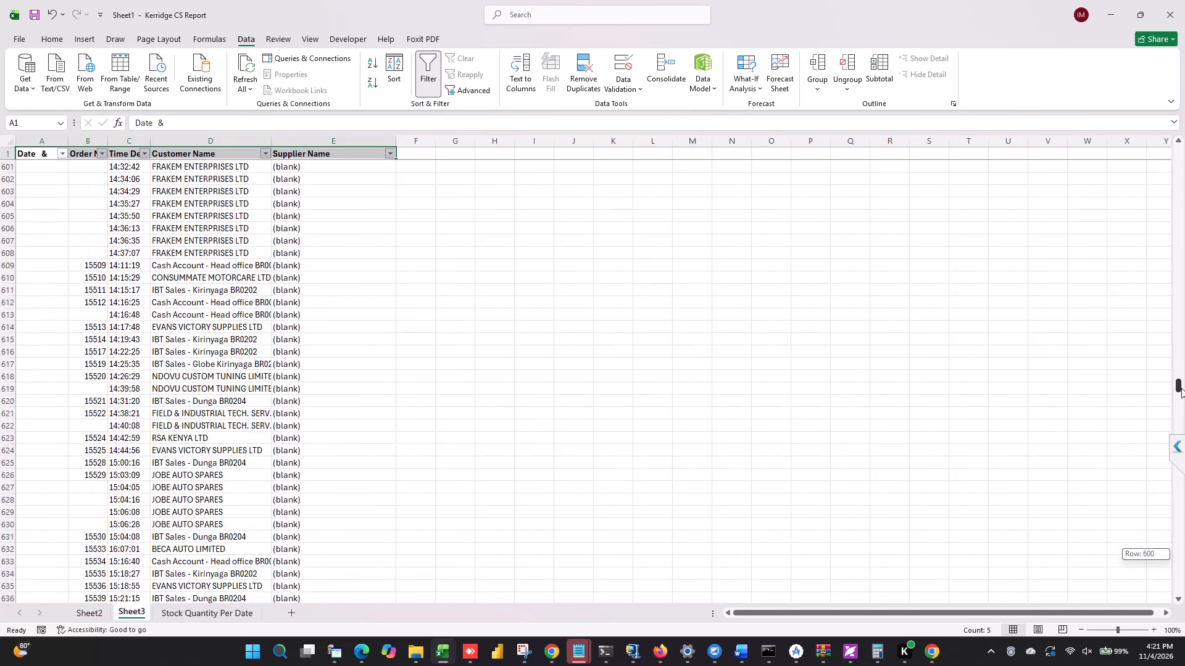
pyautogui.moveTo(1181, 388); pyautogui.dragTo(1183, 400)
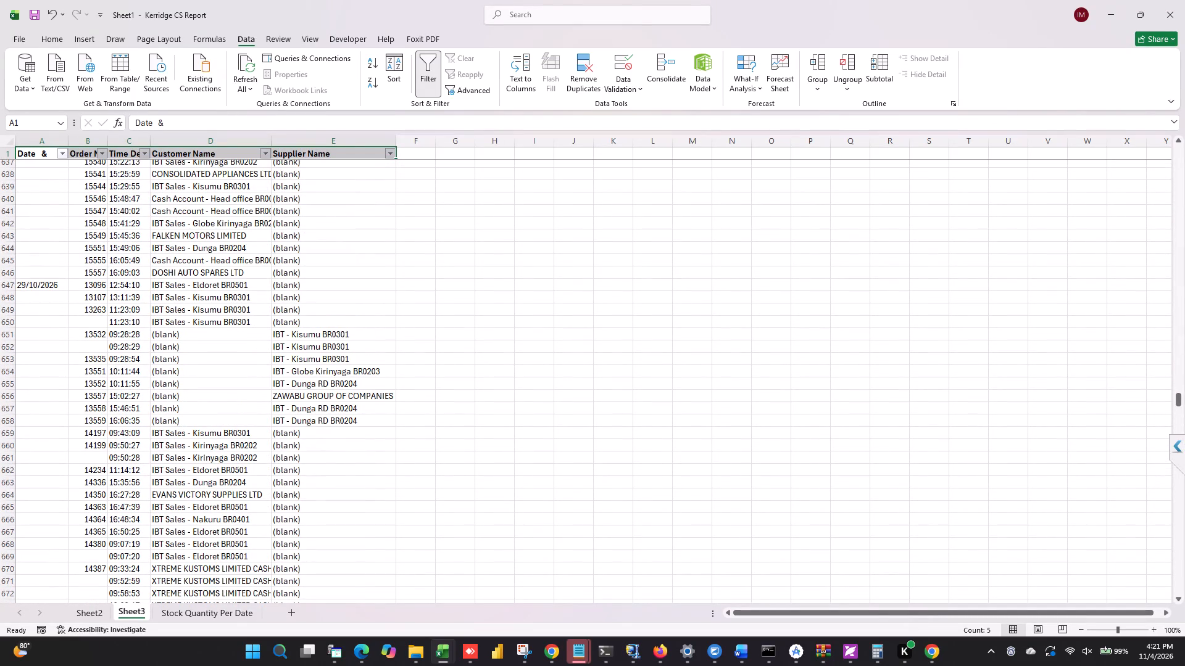
# Copy the date 29/10/2026 from row 647 of Sheet3 into the blank Date cells in rows 648 to 847.
pyautogui.click(43, 286)
pyautogui.hotkey('ctrl', 'c')
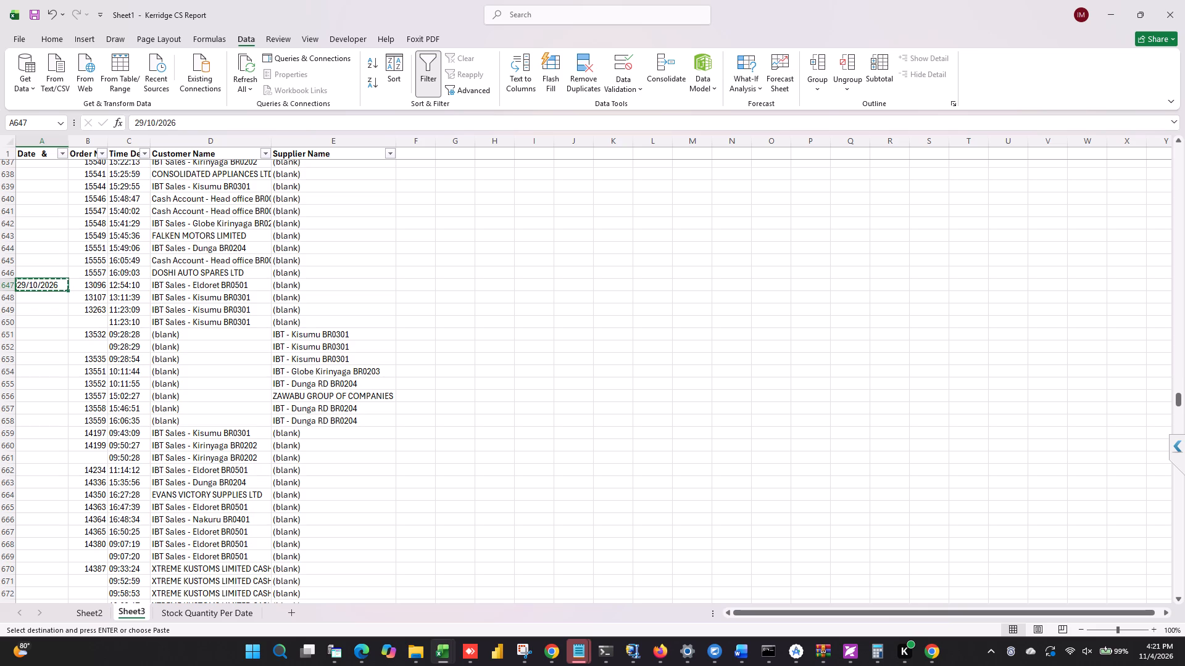
pyautogui.moveTo(51, 298); pyautogui.dragTo(54, 548)
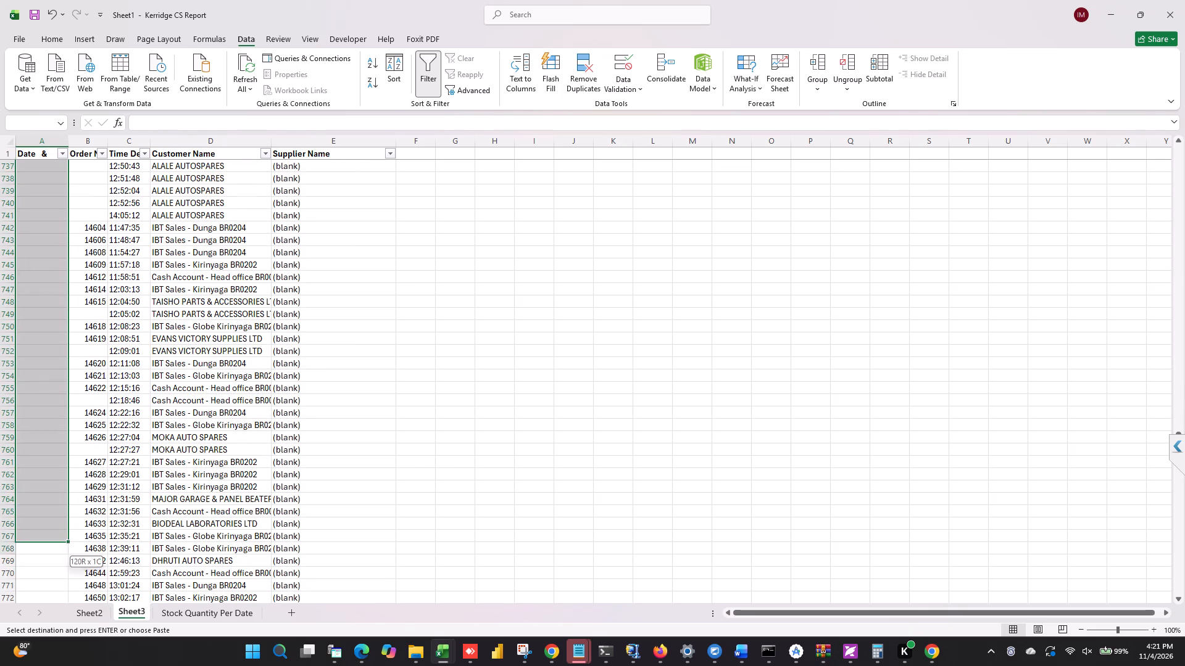
pyautogui.moveTo(54, 548); pyautogui.dragTo(59, 576)
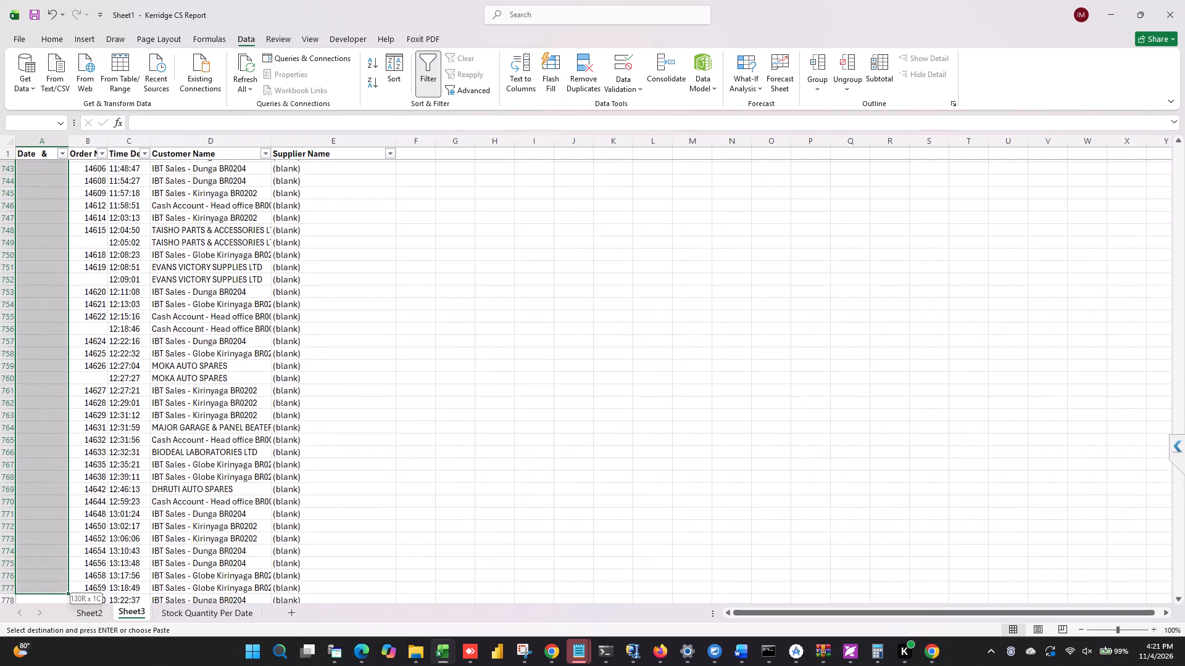
pyautogui.moveTo(59, 576); pyautogui.dragTo(66, 615)
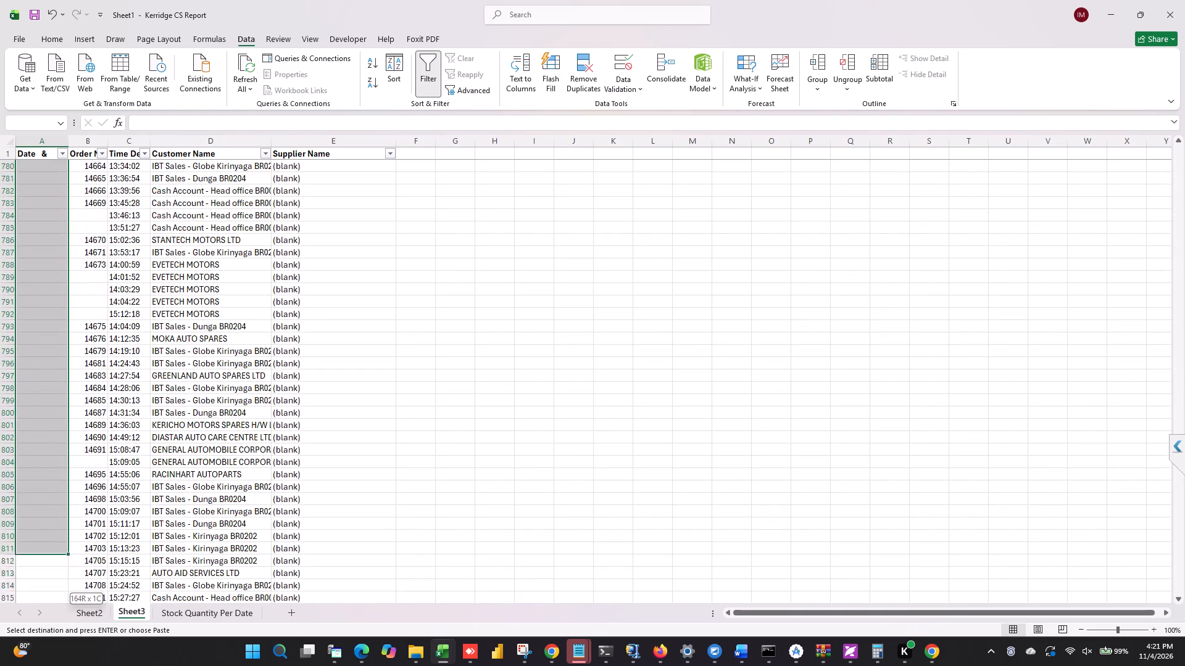
pyautogui.moveTo(66, 615); pyautogui.dragTo(35, 643)
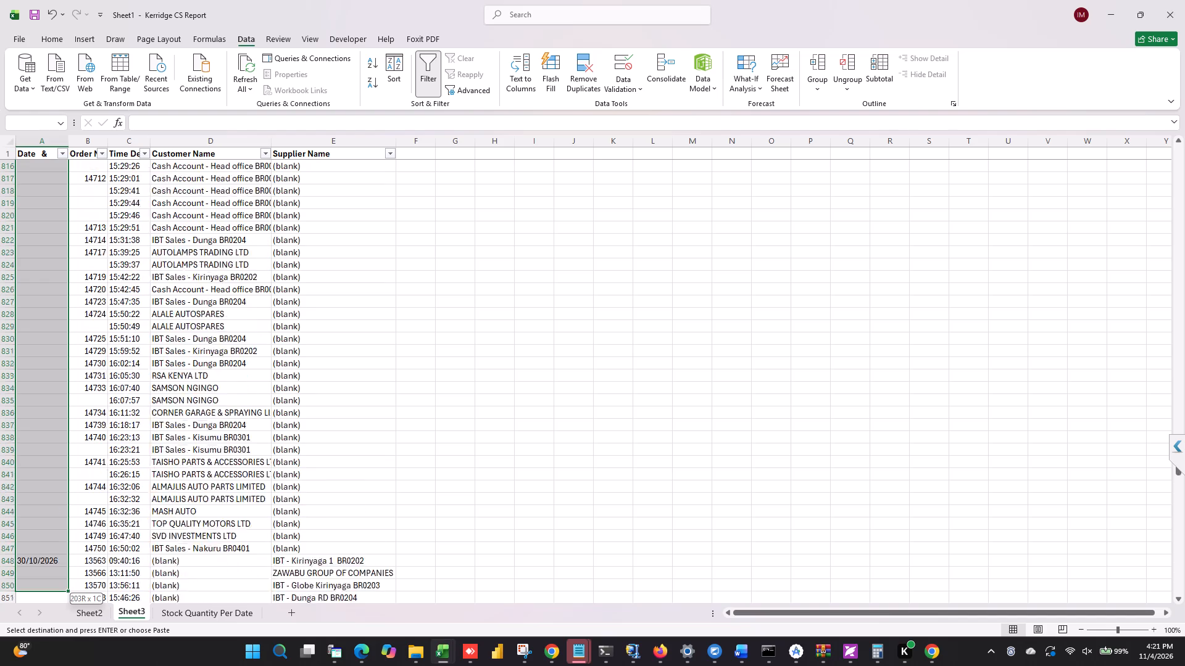
pyautogui.moveTo(35, 643); pyautogui.dragTo(49, 451)
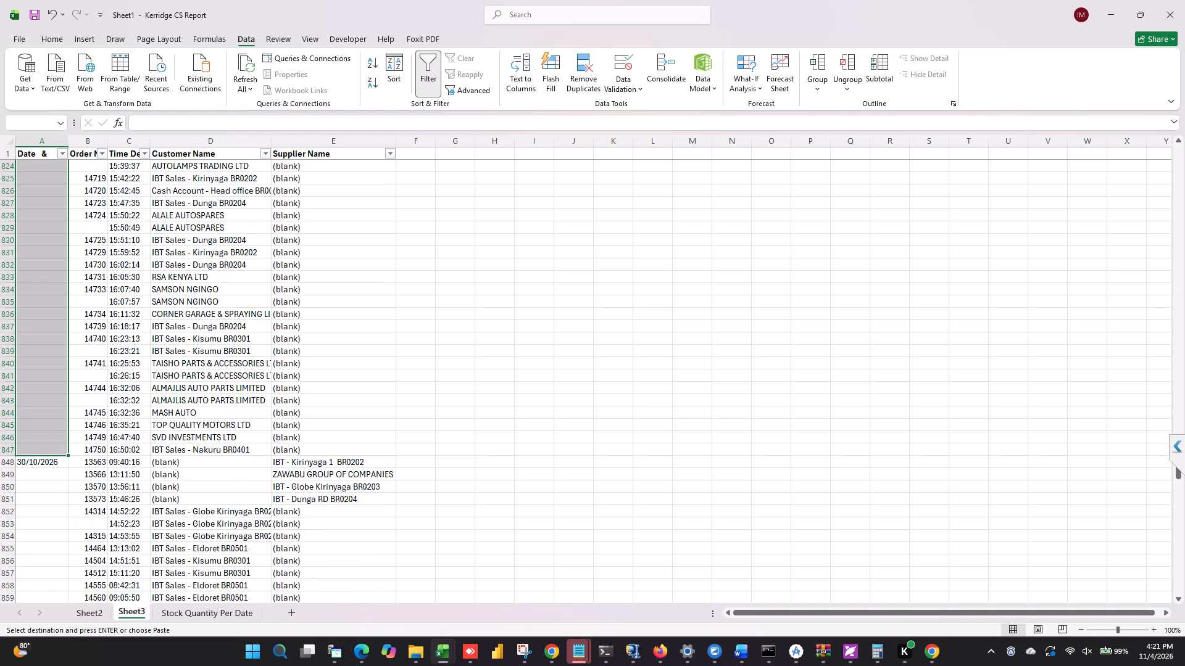
pyautogui.hotkey('ctrl', 'v')
# Copy the date 30/10/2026 from row 848 into the blank Date cells in rows 849 to 1026.
pyautogui.click(46, 465)
pyautogui.hotkey('ctrl', 'c')
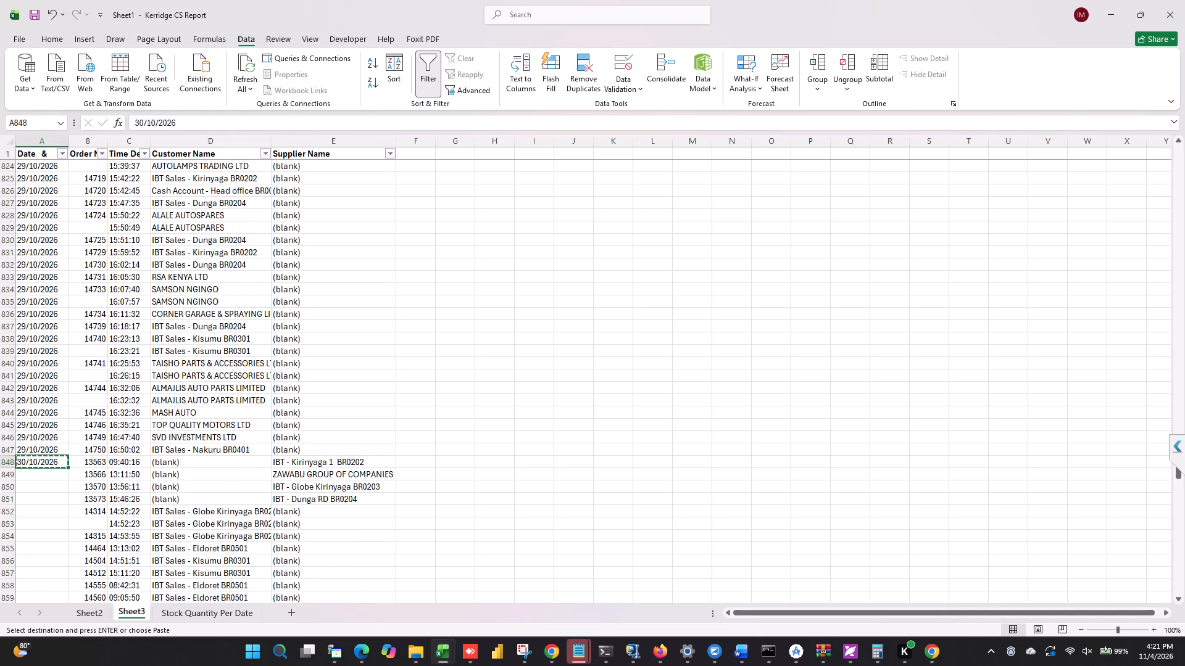
pyautogui.moveTo(41, 475); pyautogui.dragTo(60, 609)
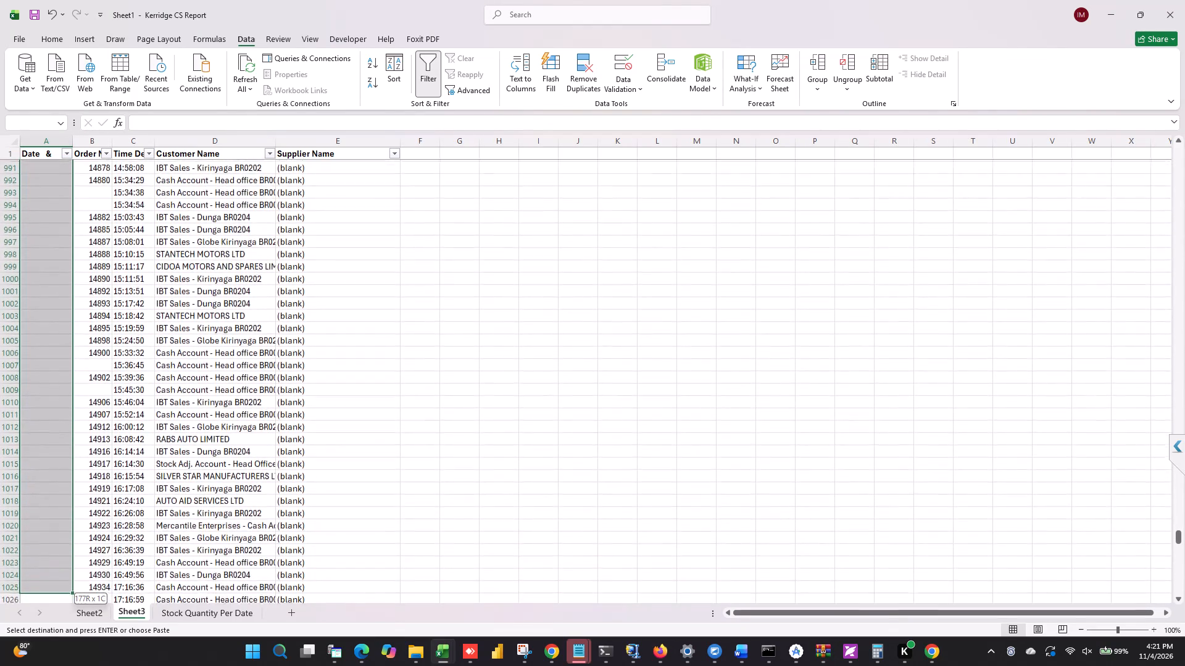
pyautogui.moveTo(60, 609); pyautogui.dragTo(53, 559)
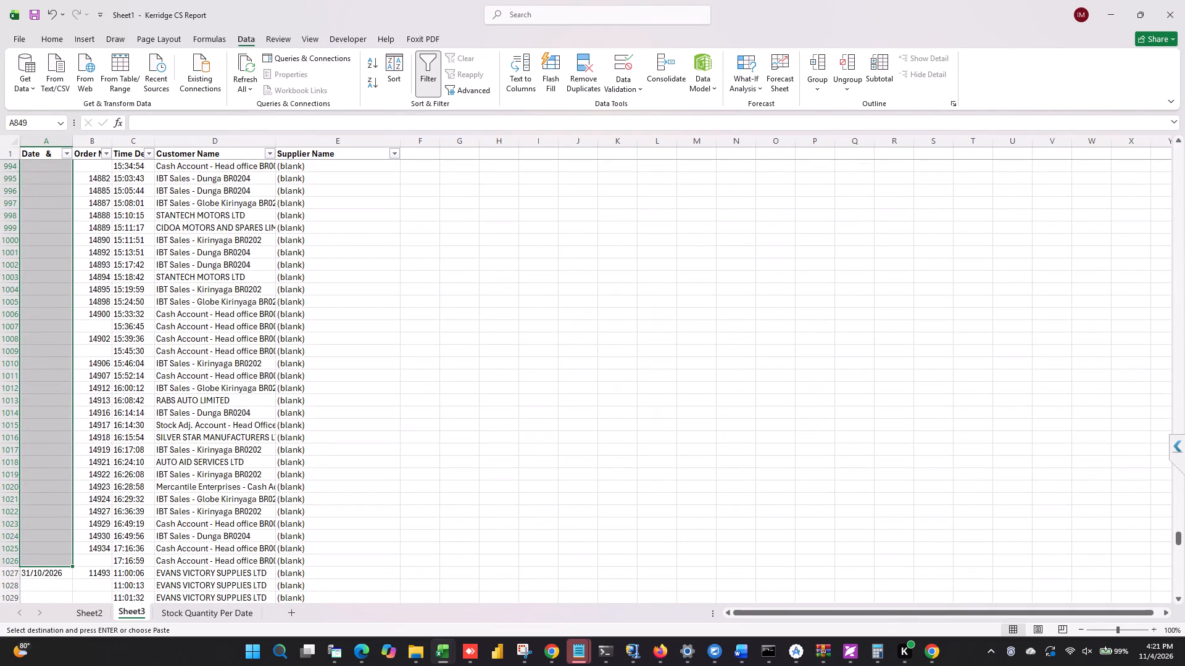
pyautogui.hotkey('ctrl', 'v')
# Copy the date 31/10/2026 from row 1027 into the blank Date cells in rows 1028 to 1153.
pyautogui.scroll(-3, 59, 556)
pyautogui.click(41, 464)
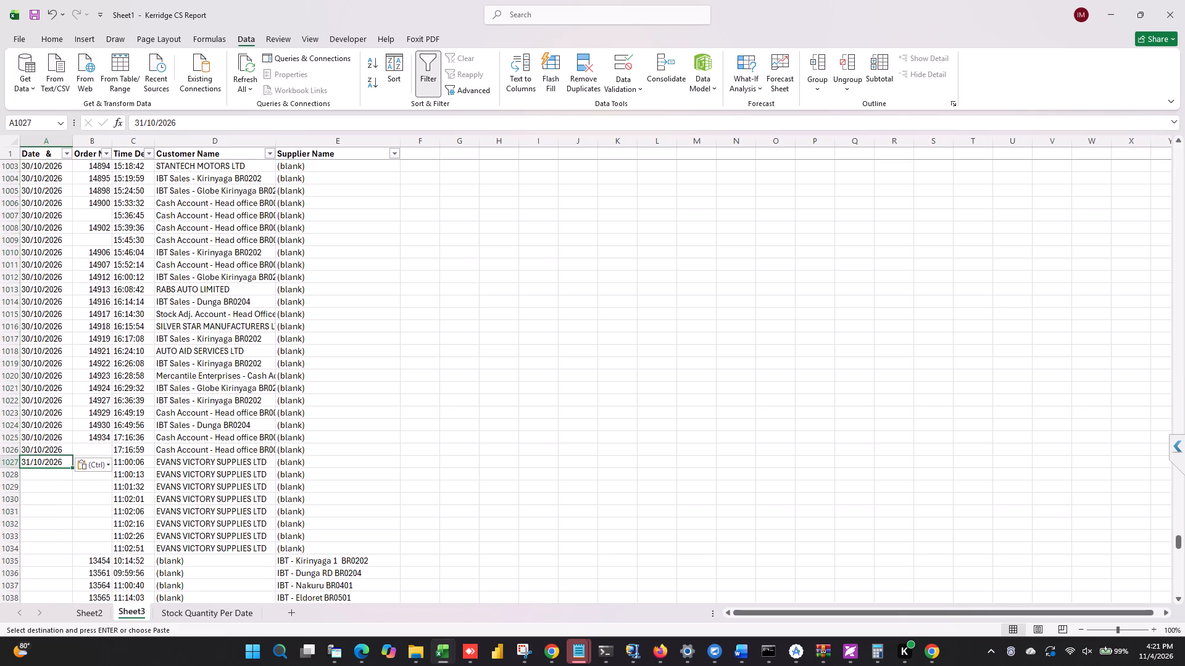
pyautogui.hotkey('ctrl', 'c')
pyautogui.moveTo(47, 477); pyautogui.dragTo(57, 665)
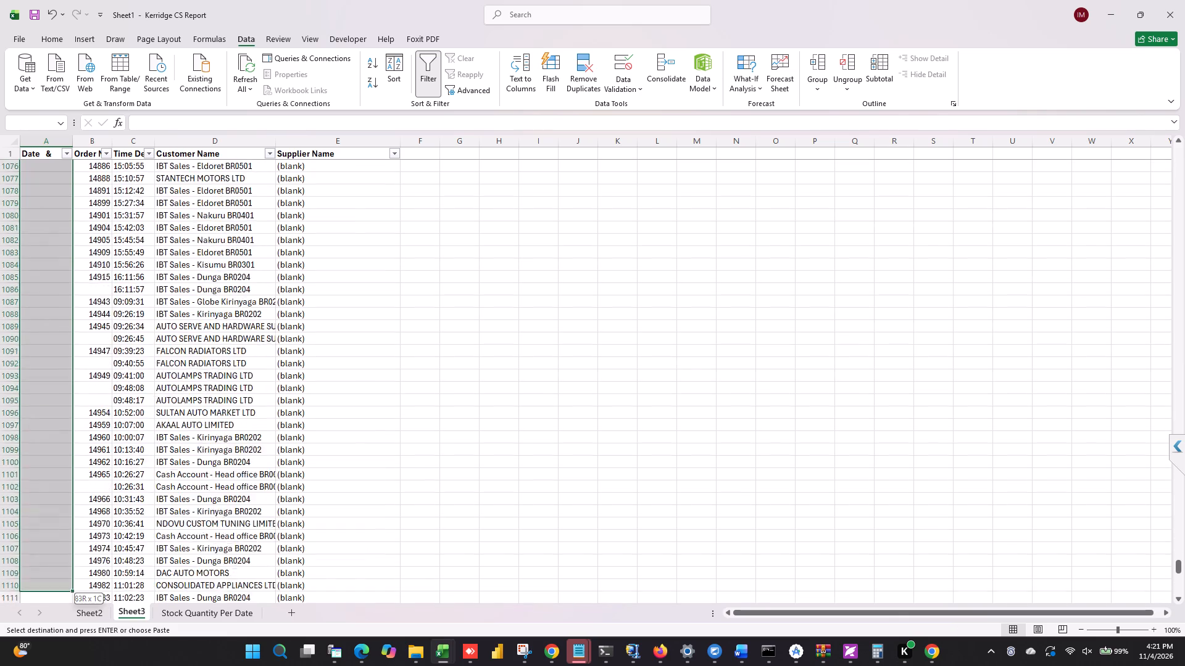
pyautogui.moveTo(57, 665); pyautogui.dragTo(68, 665)
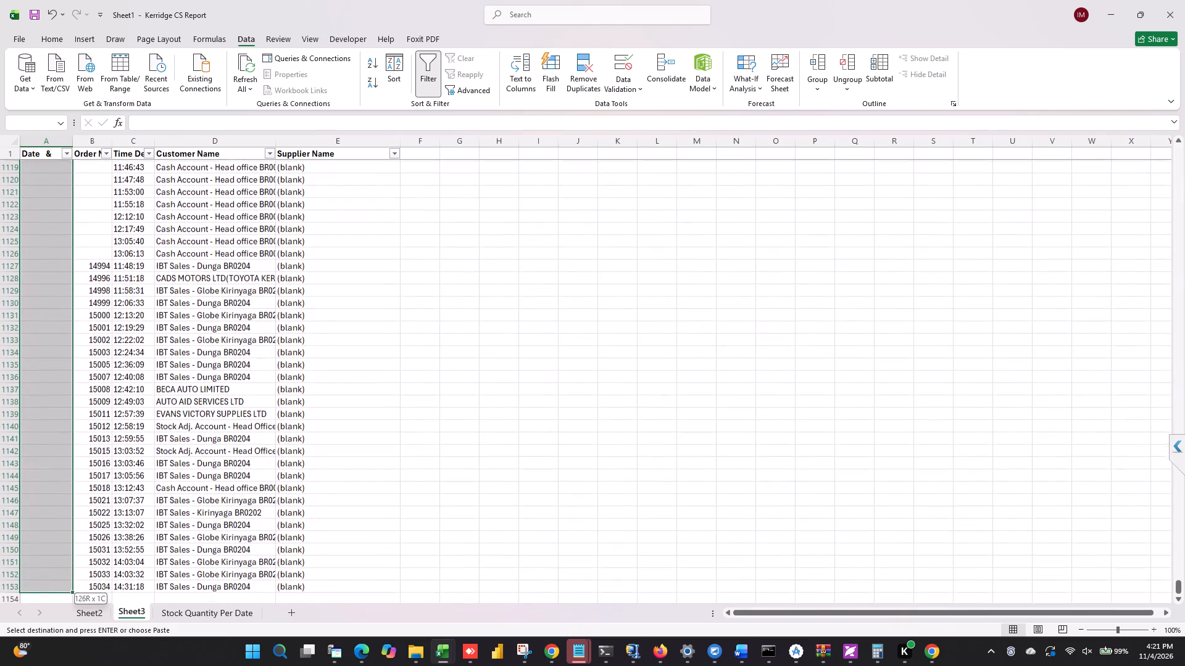
pyautogui.moveTo(68, 665); pyautogui.dragTo(62, 586)
pyautogui.hotkey('ctrl', 'v')
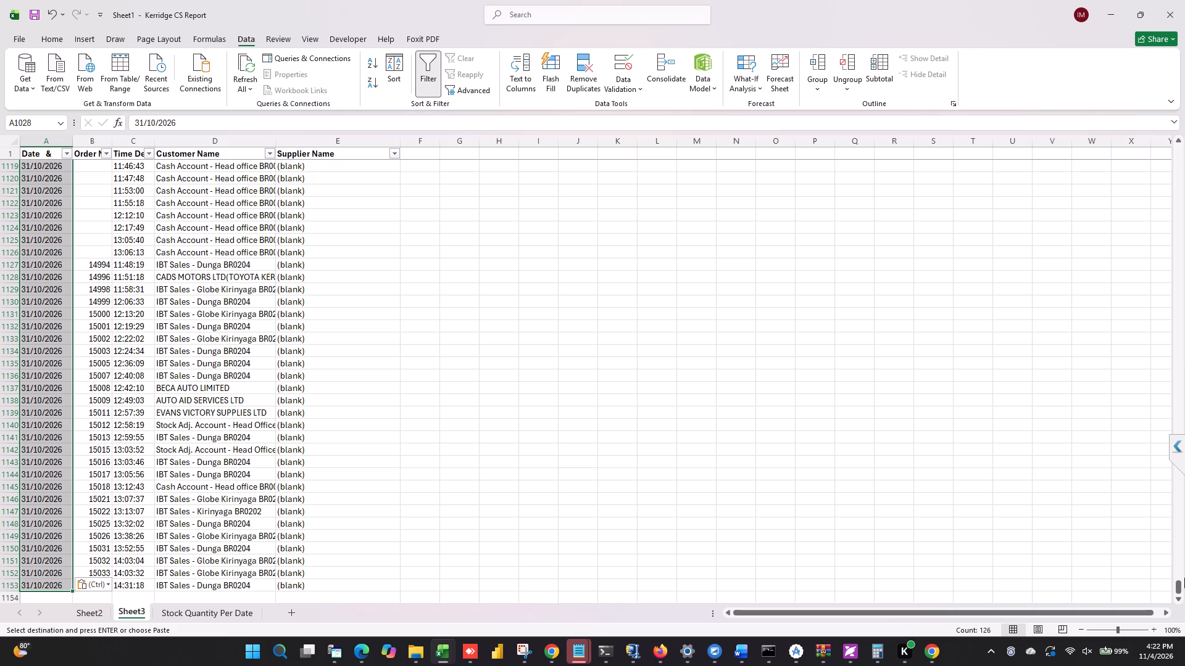
# Copy the date 04/11/2026 from row 439 into the blank Date cells in rows 440 to 646.
pyautogui.moveTo(1180, 584); pyautogui.dragTo(1170, 477)
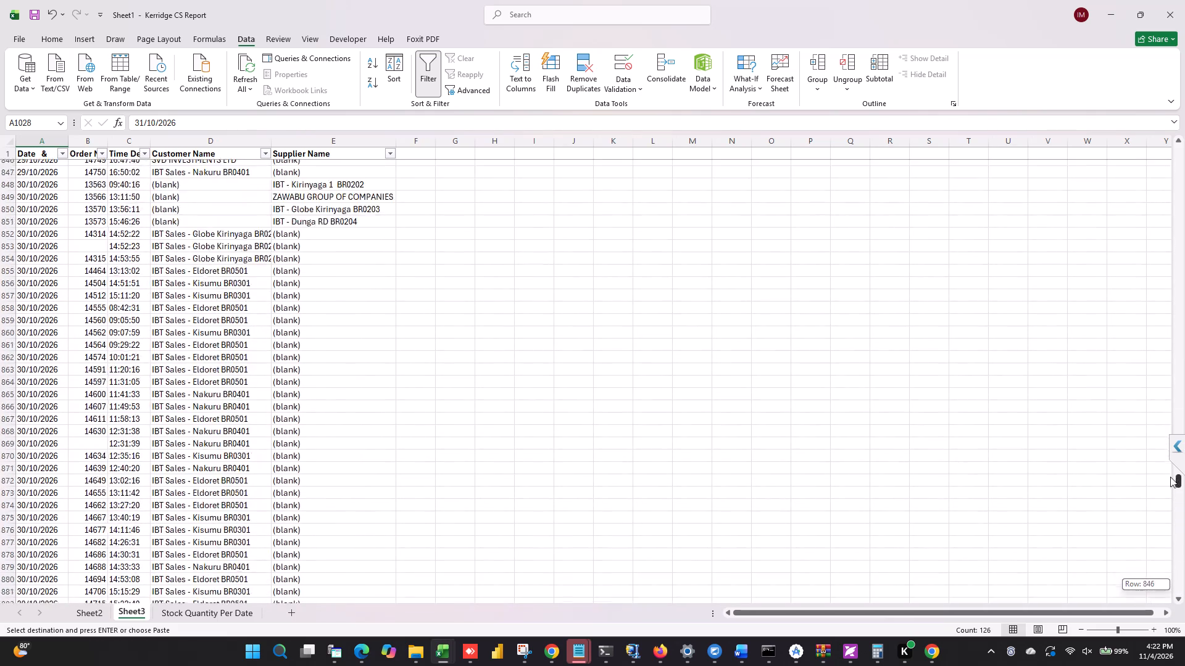
pyautogui.moveTo(1170, 477); pyautogui.dragTo(1165, 404)
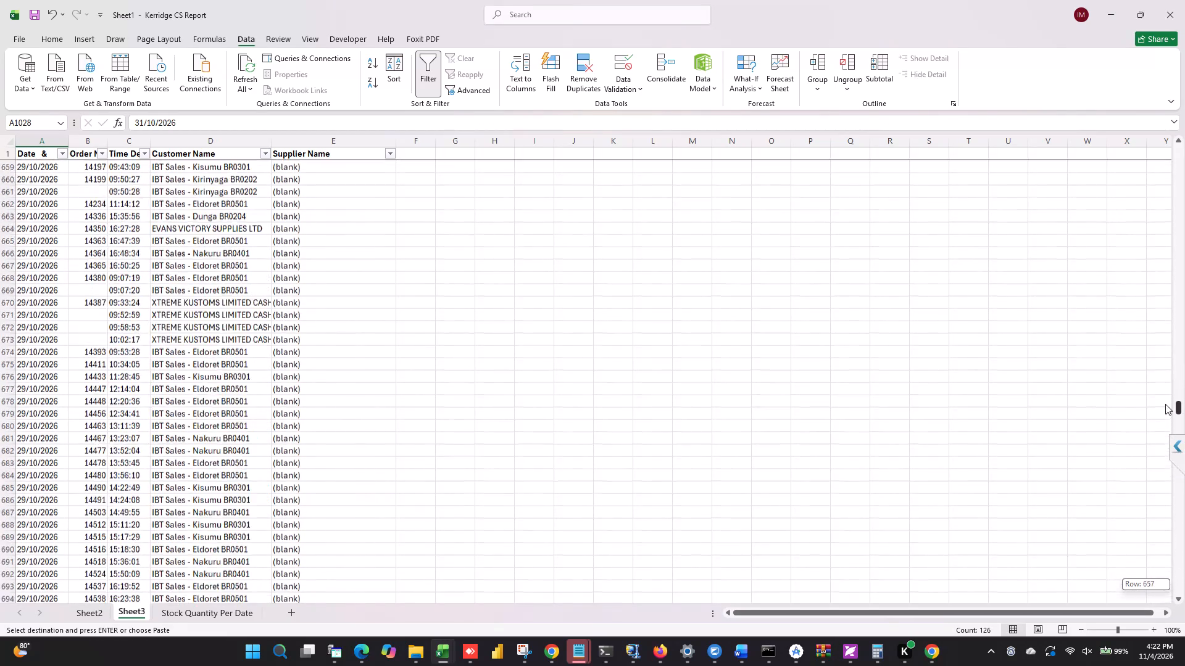
pyautogui.moveTo(1165, 404); pyautogui.dragTo(1166, 346)
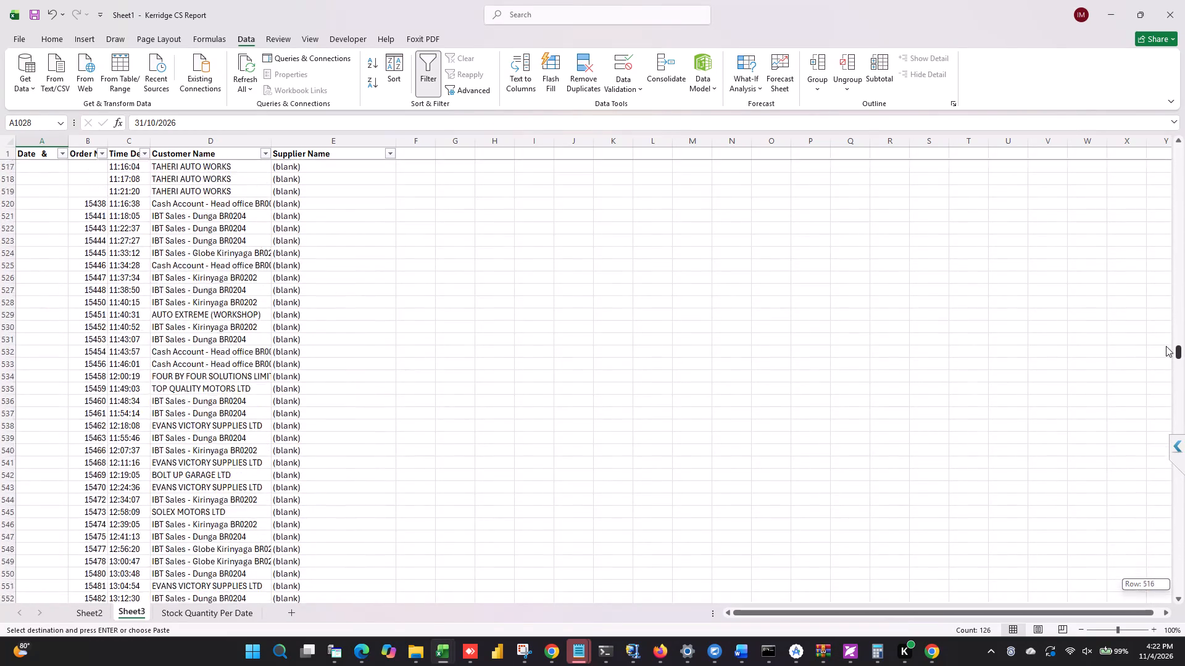
pyautogui.moveTo(1166, 346); pyautogui.dragTo(1168, 313)
pyautogui.click(38, 358)
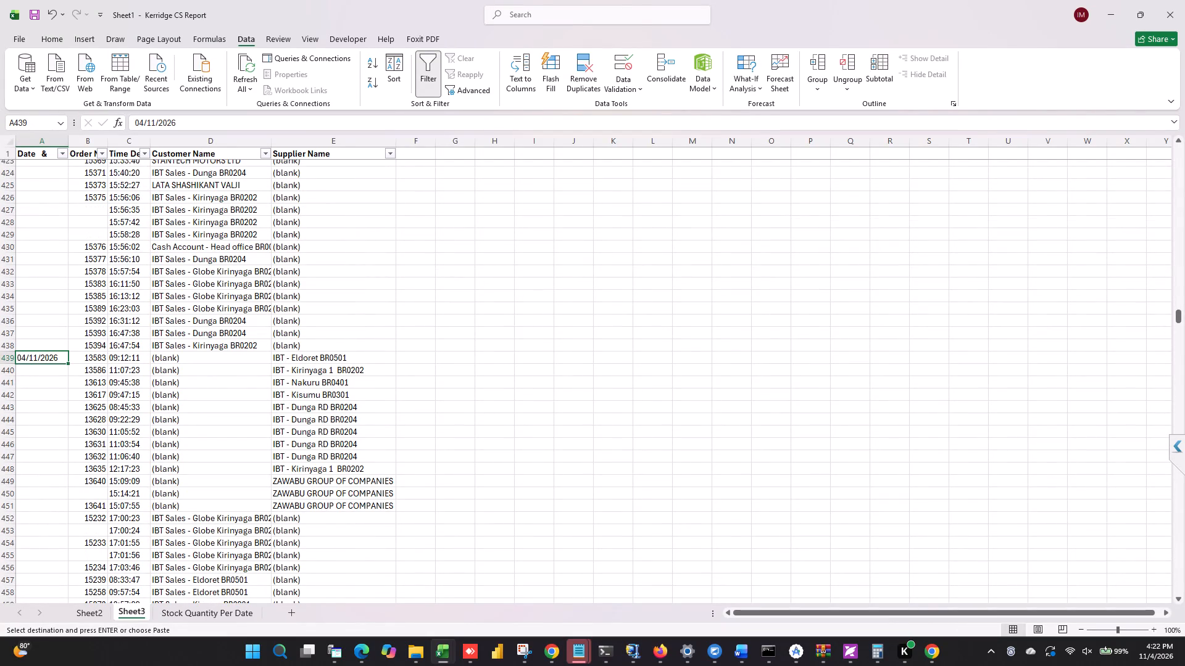
pyautogui.hotkey('ctrl', 'c')
pyautogui.moveTo(41, 371); pyautogui.dragTo(51, 655)
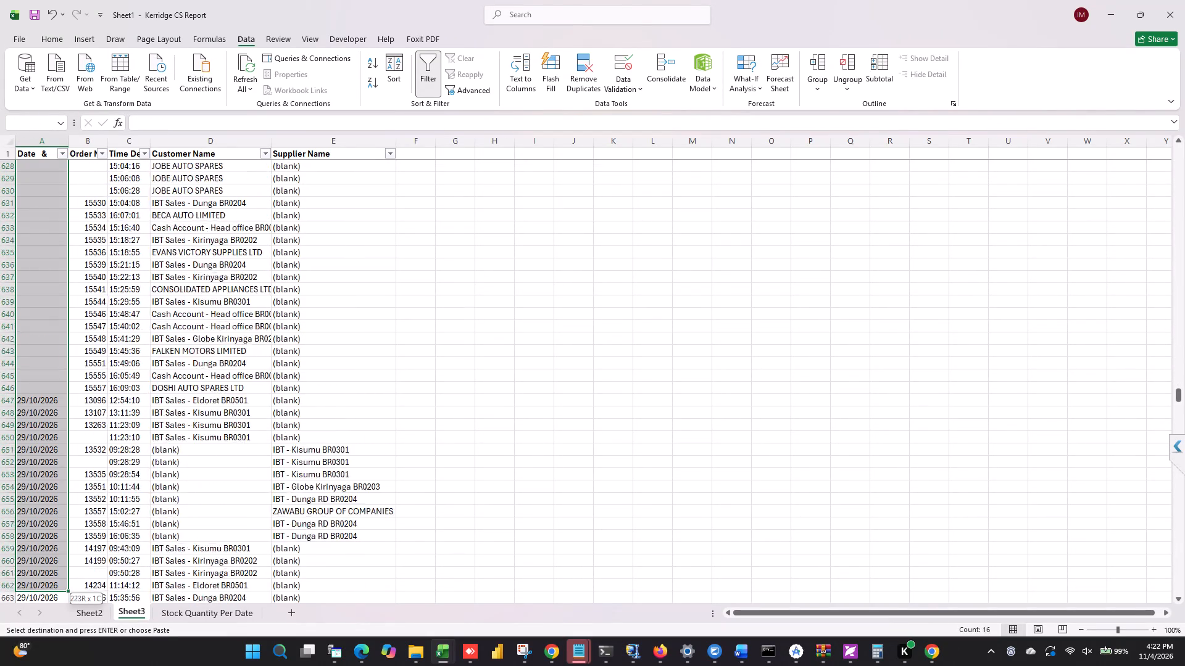
pyautogui.moveTo(51, 655); pyautogui.dragTo(25, 281)
pyautogui.hotkey('ctrl', 'v')
# Copy the date 03/11/2026 from row 225 into the blank Date cells in rows 226 to 438.
pyautogui.scroll(9, 25, 281)
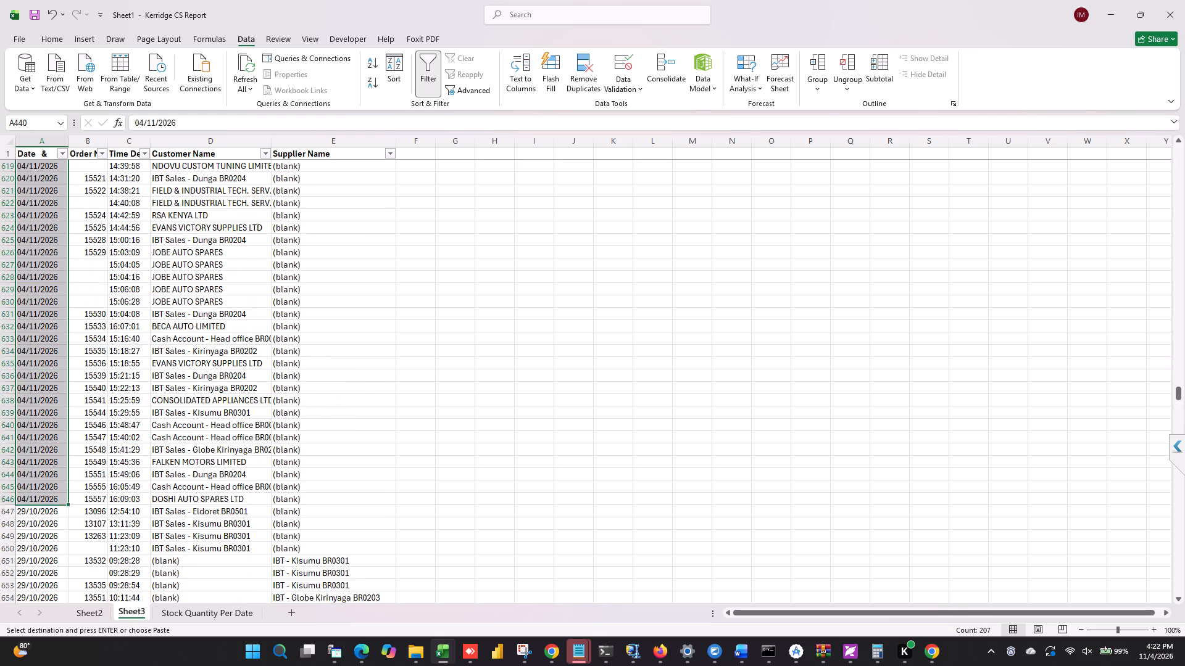
pyautogui.scroll(20, 25, 281)
pyautogui.scroll(20, 25, 281)
pyautogui.scroll(16, 25, 281)
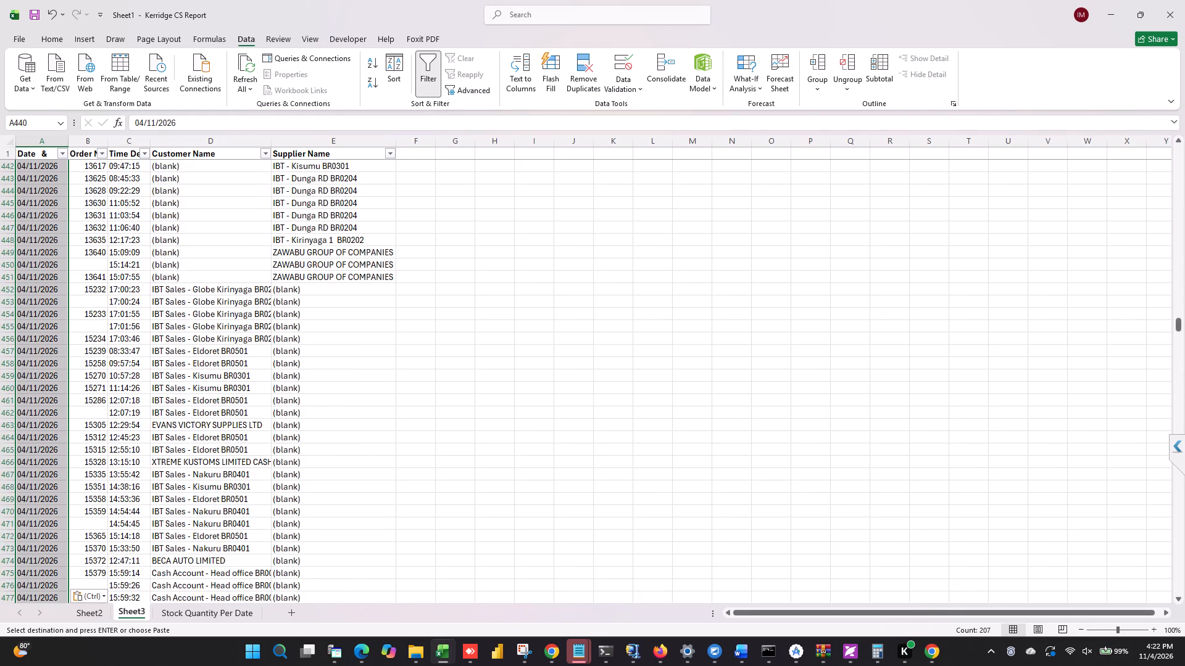
pyautogui.scroll(18, 25, 281)
pyautogui.scroll(-6, 25, 281)
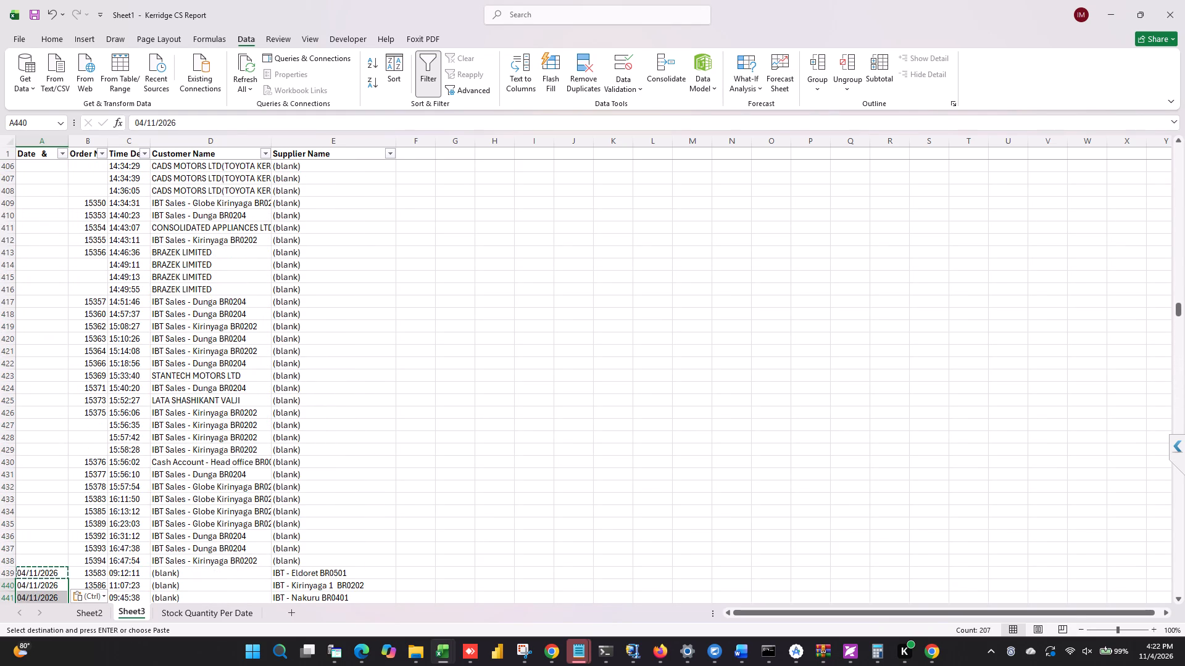
pyautogui.scroll(20, 39, 549)
pyautogui.scroll(20, 39, 549)
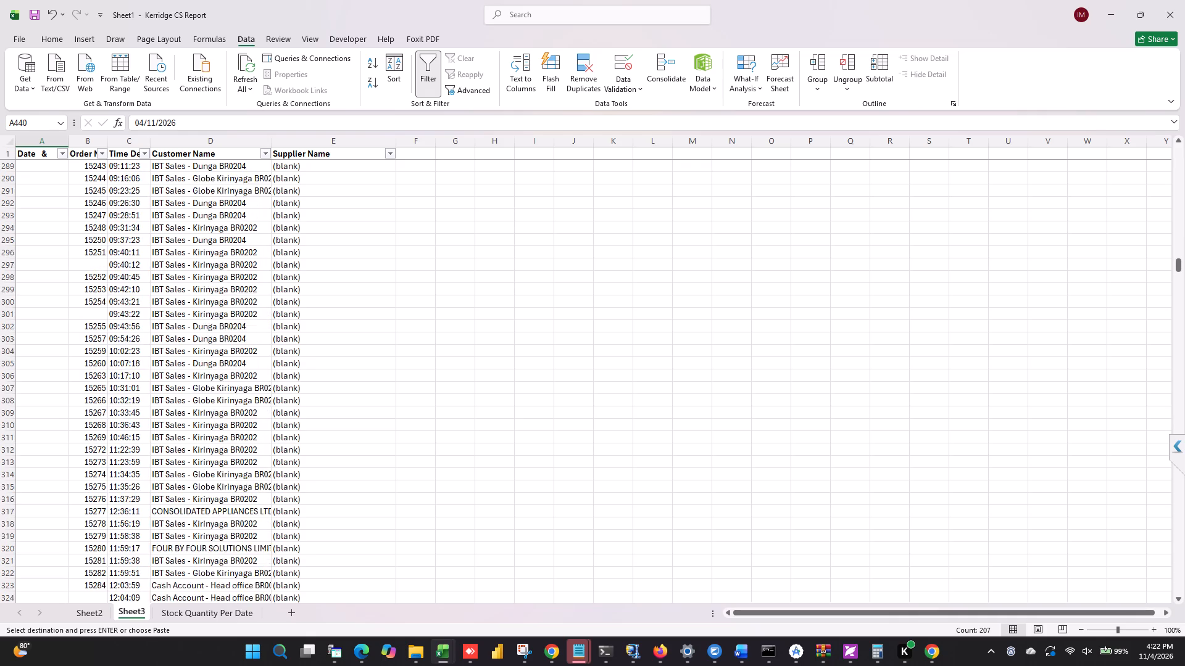
pyautogui.scroll(20, 29, 548)
pyautogui.scroll(5, 29, 548)
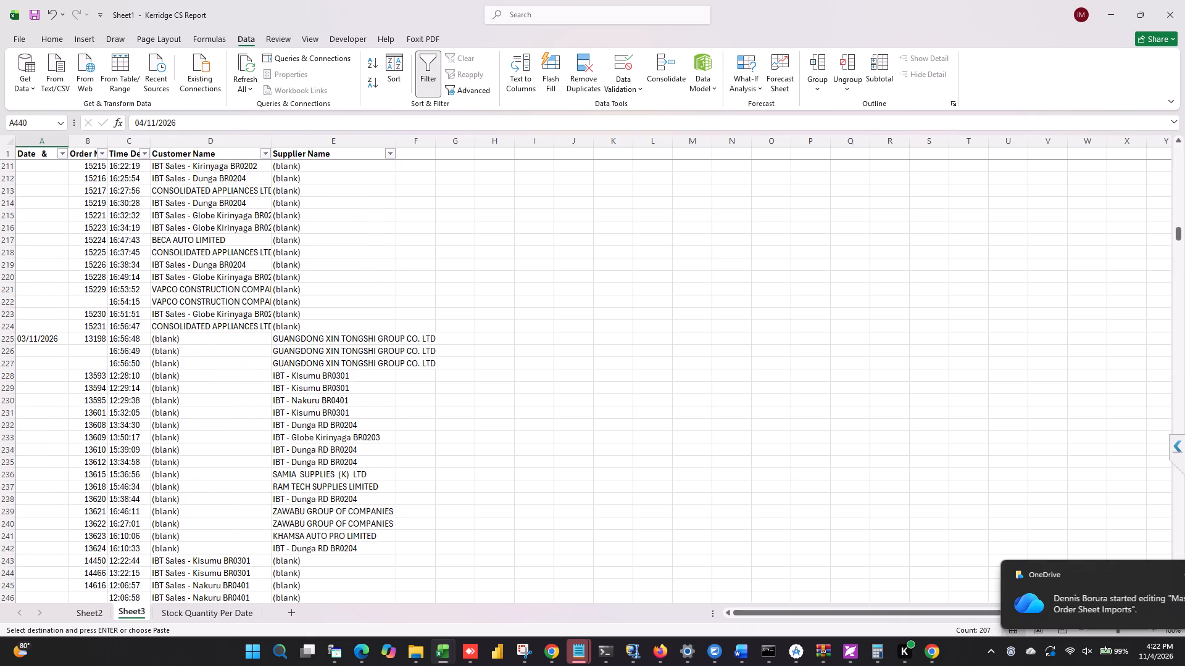
pyautogui.click(35, 342)
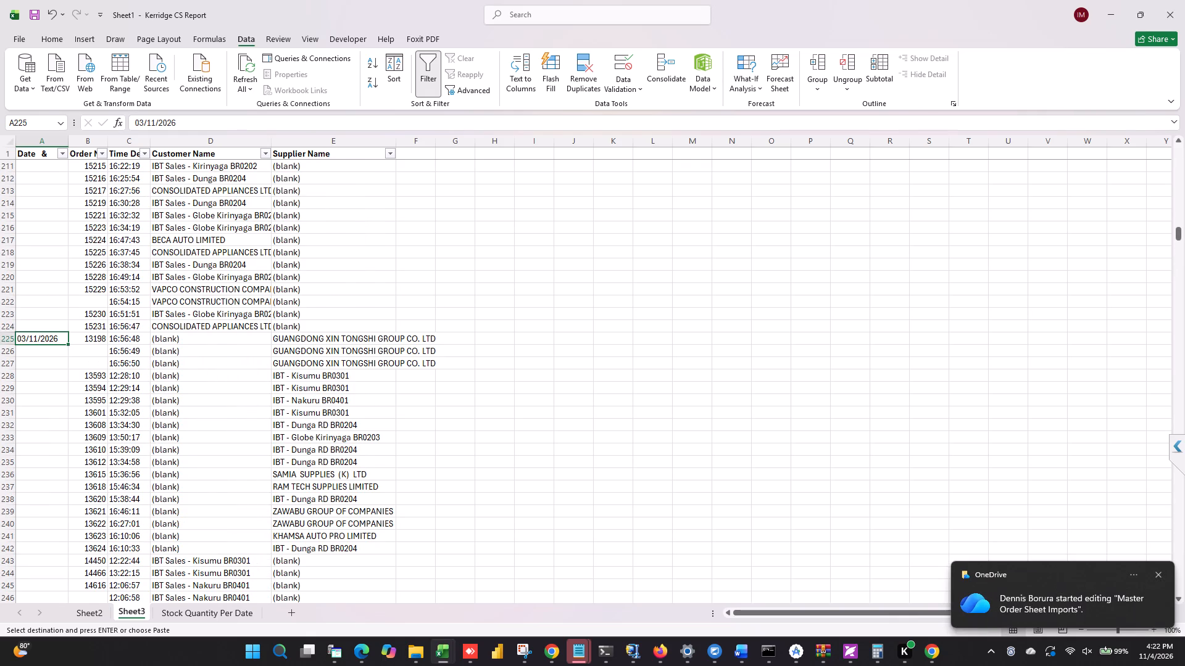
pyautogui.hotkey('ctrl', 'c')
pyautogui.moveTo(40, 351); pyautogui.dragTo(57, 512)
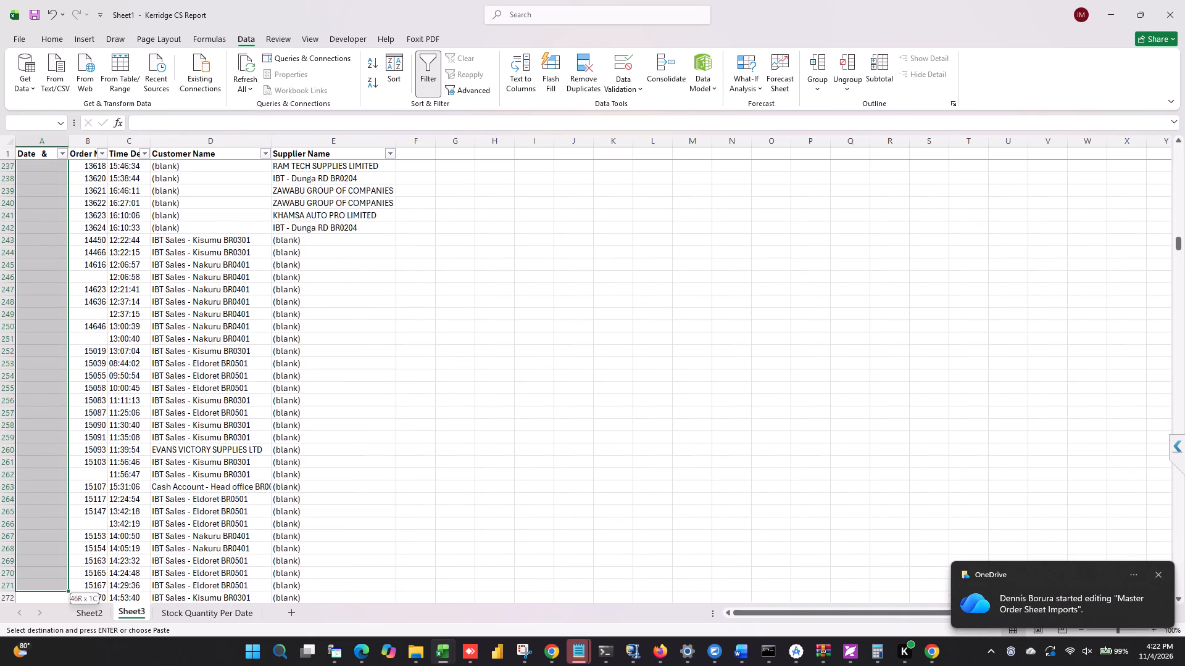
pyautogui.moveTo(57, 512); pyautogui.dragTo(64, 451)
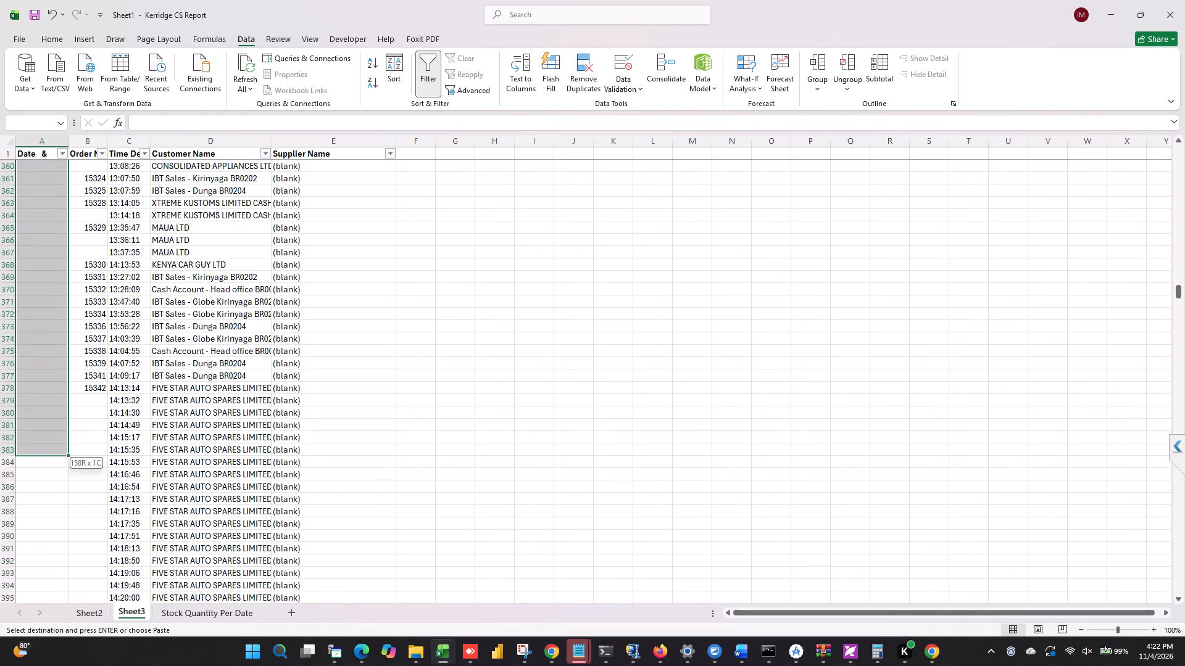
pyautogui.moveTo(64, 451); pyautogui.dragTo(62, 310)
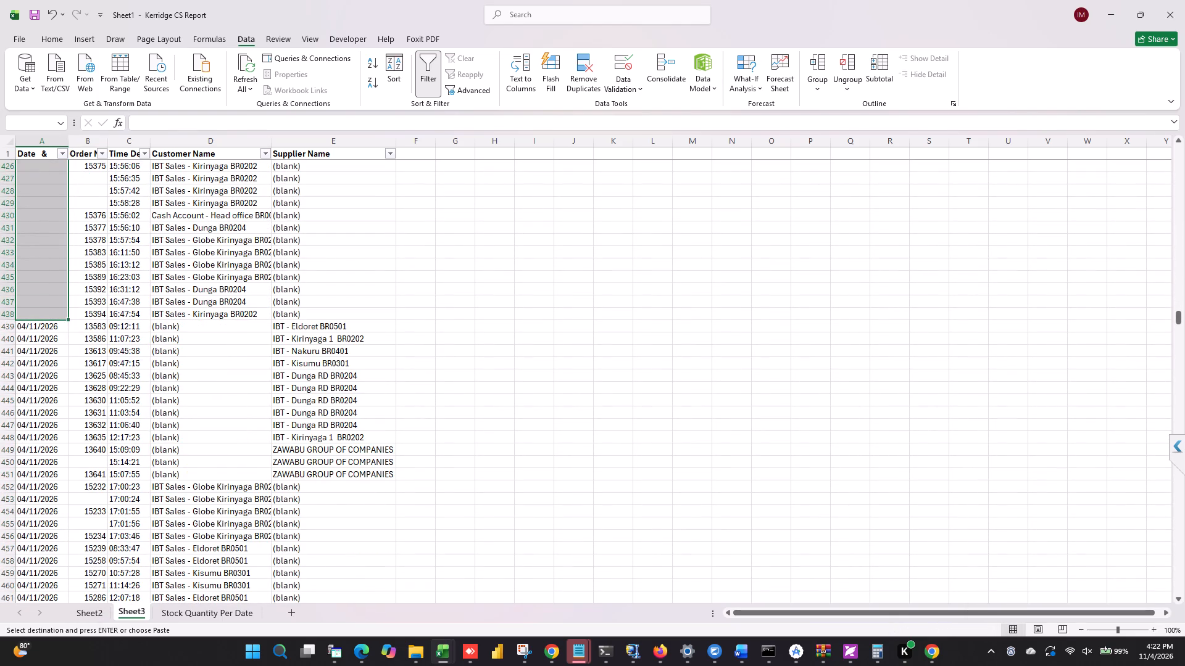
pyautogui.hotkey('ctrl', 'v')
pyautogui.hotkey('ctrl', 'v')
# Copy the date 02/11/2026 from row 2 into the blank Date cells in rows 3 to 224.
pyautogui.scroll(7, 296, 459)
pyautogui.scroll(7, 538, 421)
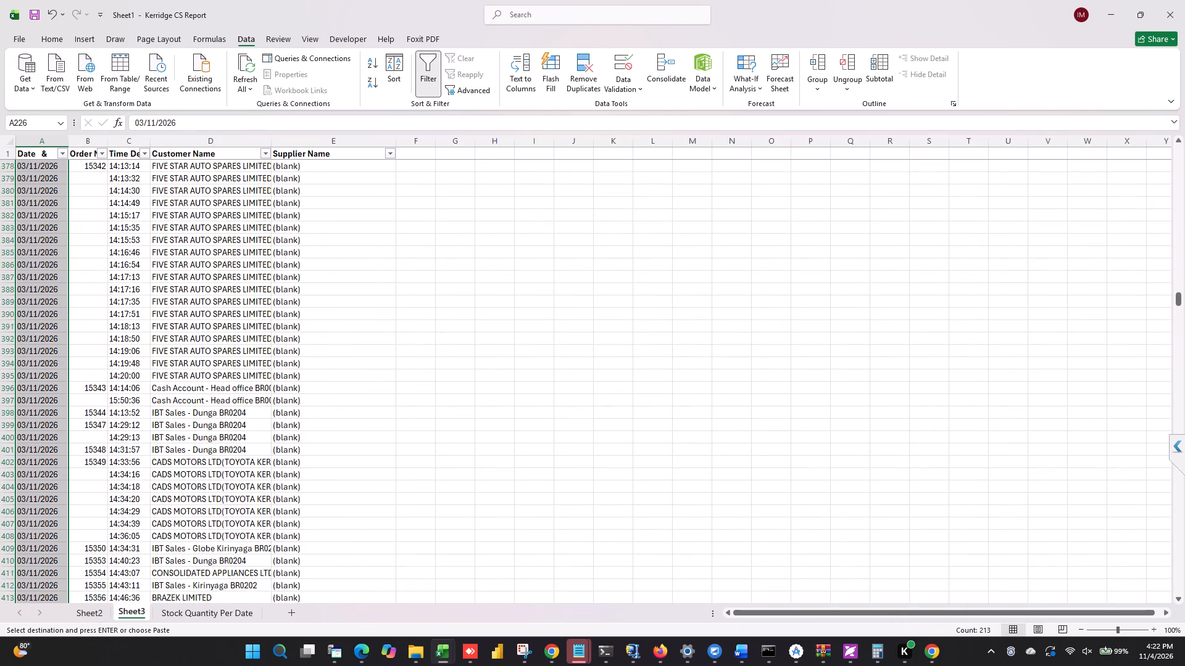
pyautogui.scroll(20, 538, 421)
pyautogui.scroll(20, 538, 421)
pyautogui.scroll(20, 538, 421)
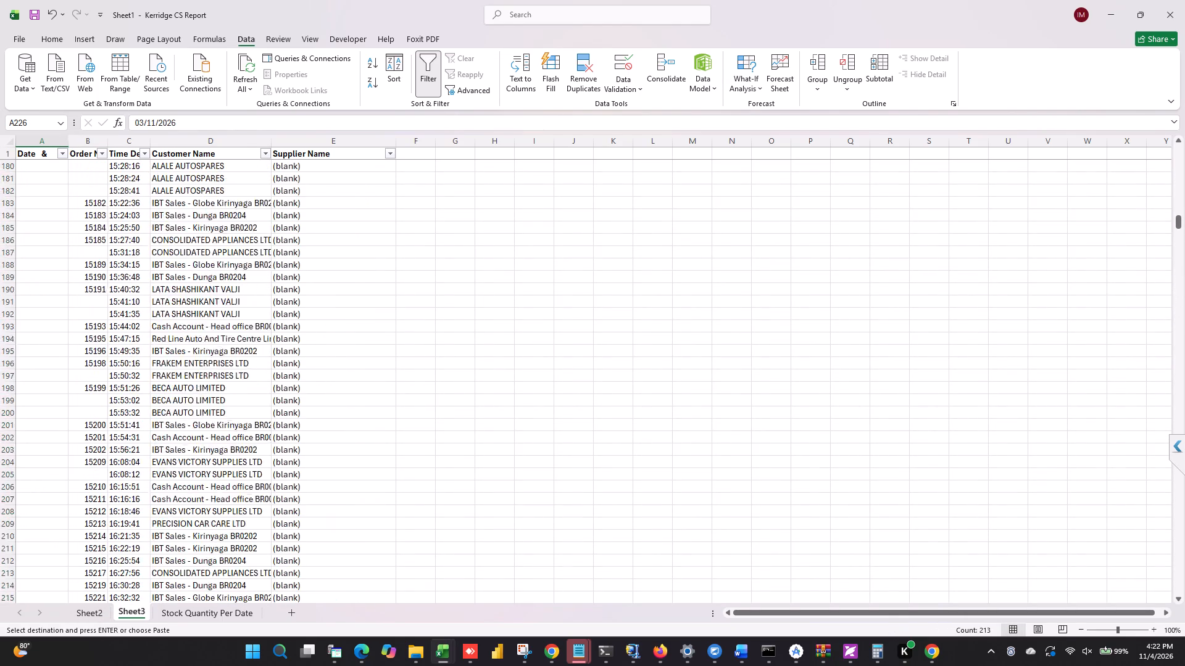
pyautogui.scroll(-7, 538, 421)
pyautogui.scroll(20, 539, 421)
pyautogui.scroll(20, 539, 421)
pyautogui.scroll(1, 539, 421)
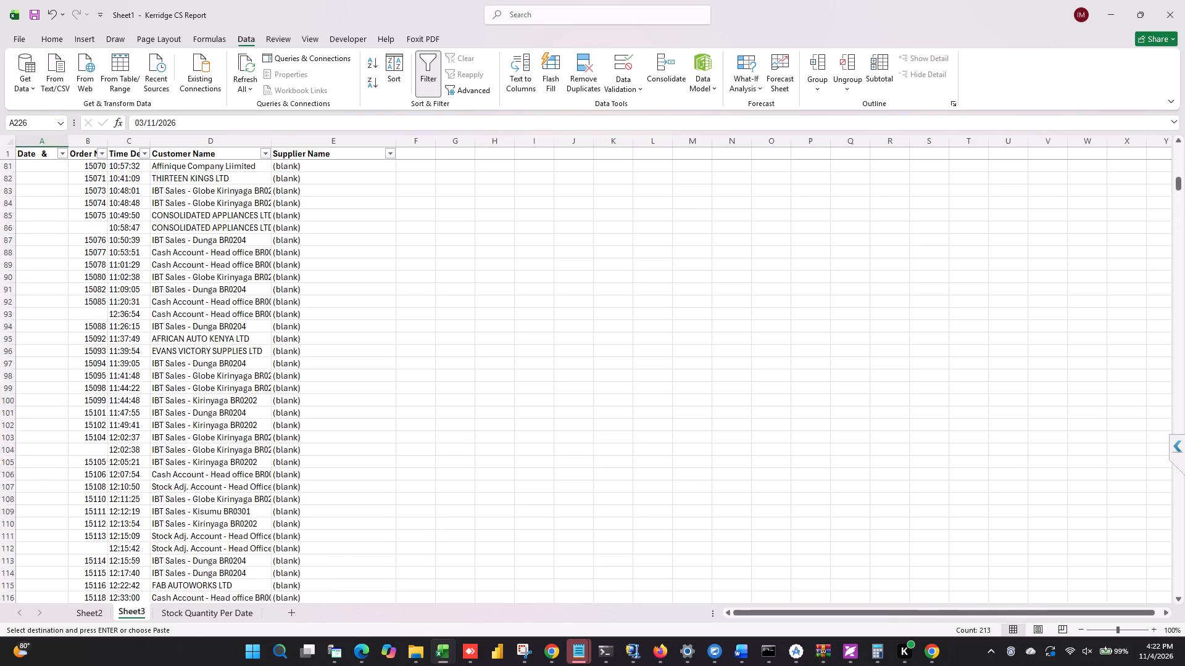
pyautogui.scroll(20, 428, 430)
pyautogui.scroll(11, 428, 430)
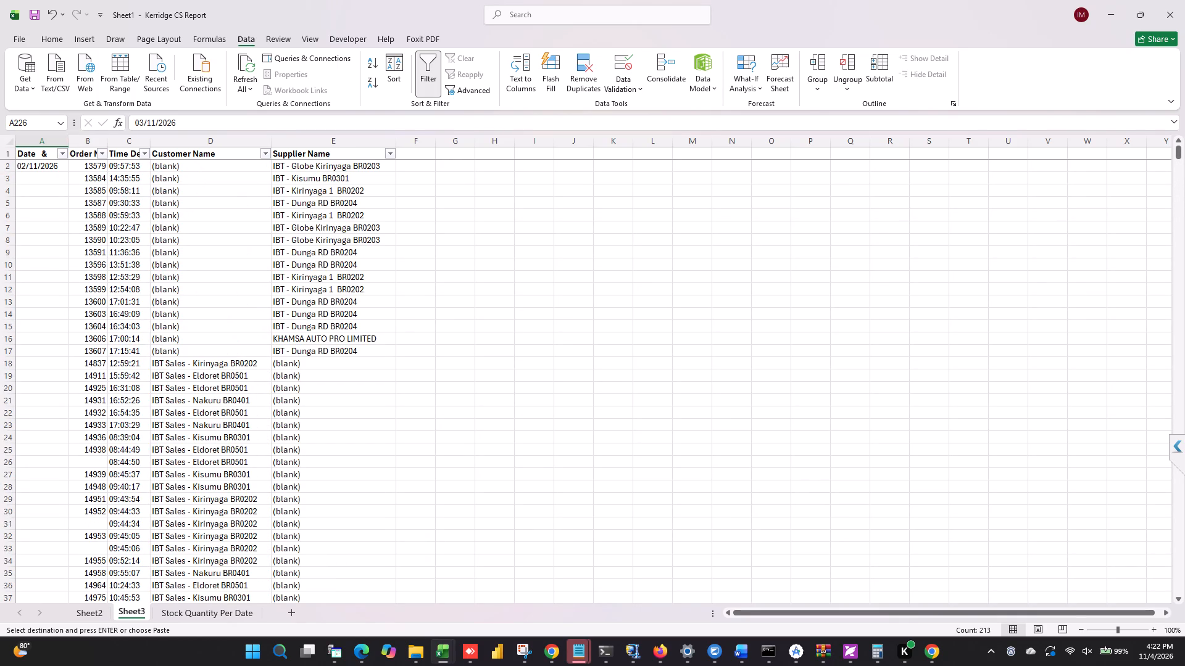
pyautogui.click(38, 163)
pyautogui.hotkey('ctrl', 'c')
pyautogui.moveTo(37, 179); pyautogui.dragTo(28, 579)
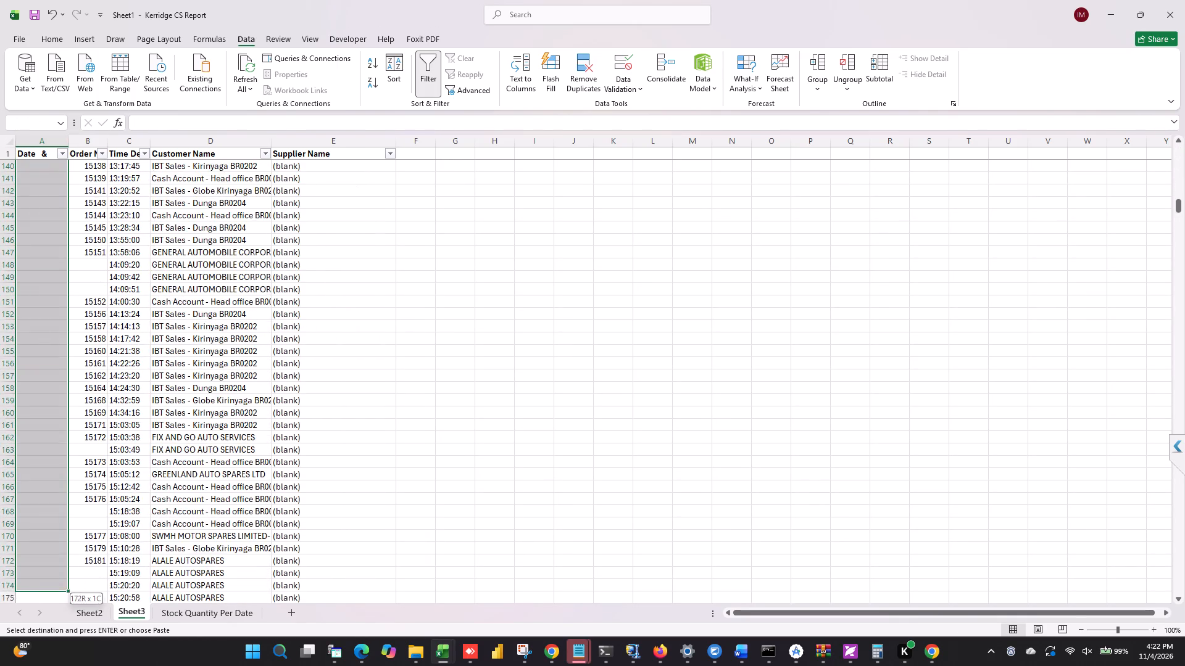
pyautogui.moveTo(28, 579); pyautogui.dragTo(72, 147)
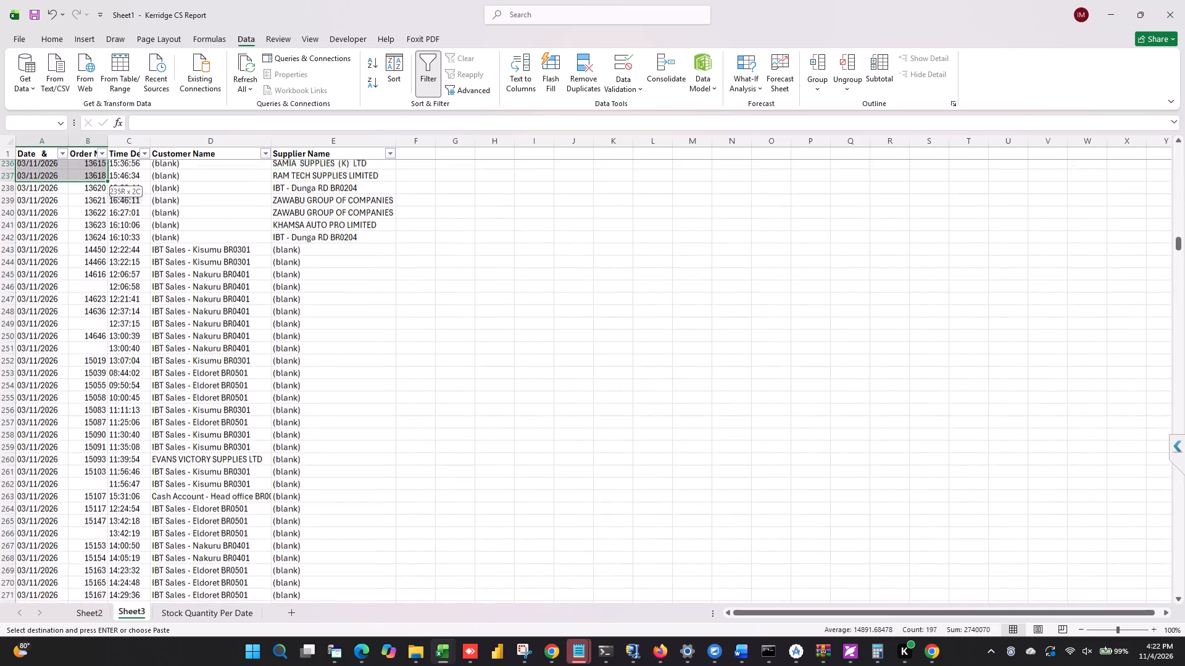
pyautogui.moveTo(72, 147); pyautogui.dragTo(54, 230)
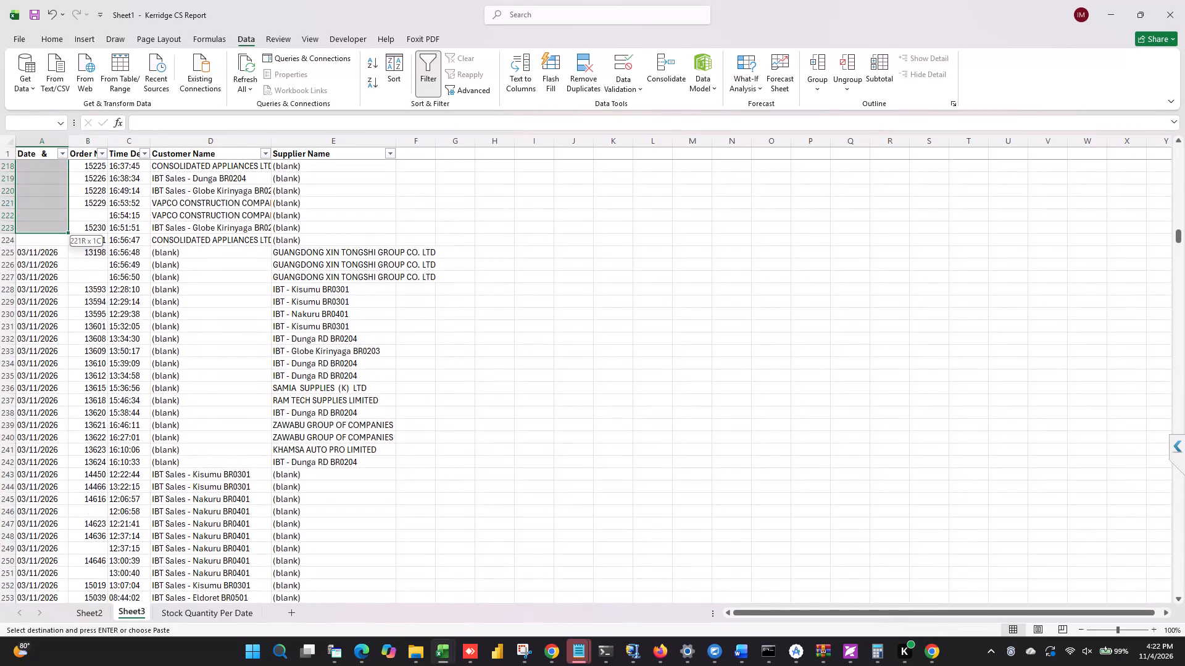
pyautogui.moveTo(54, 230); pyautogui.dragTo(54, 234)
pyautogui.hotkey('ctrl', 'v')
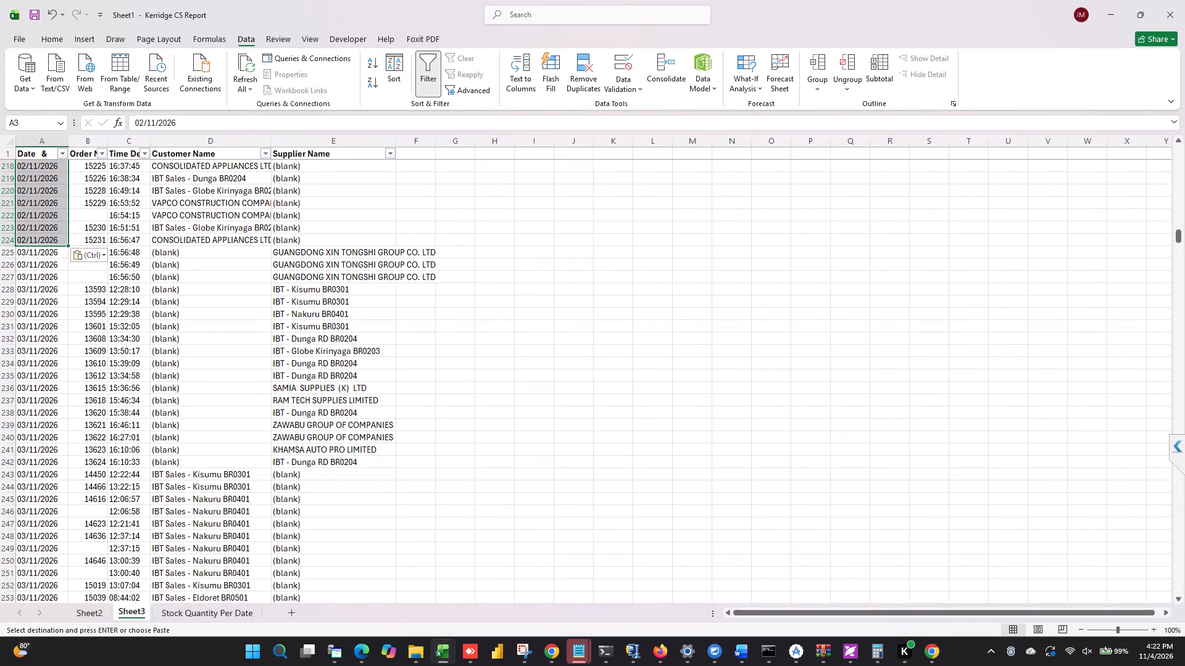
# Check the filled Date column from row 250 up to the header row for remaining blanks.
pyautogui.moveTo(743, 391); pyautogui.dragTo(764, 416)
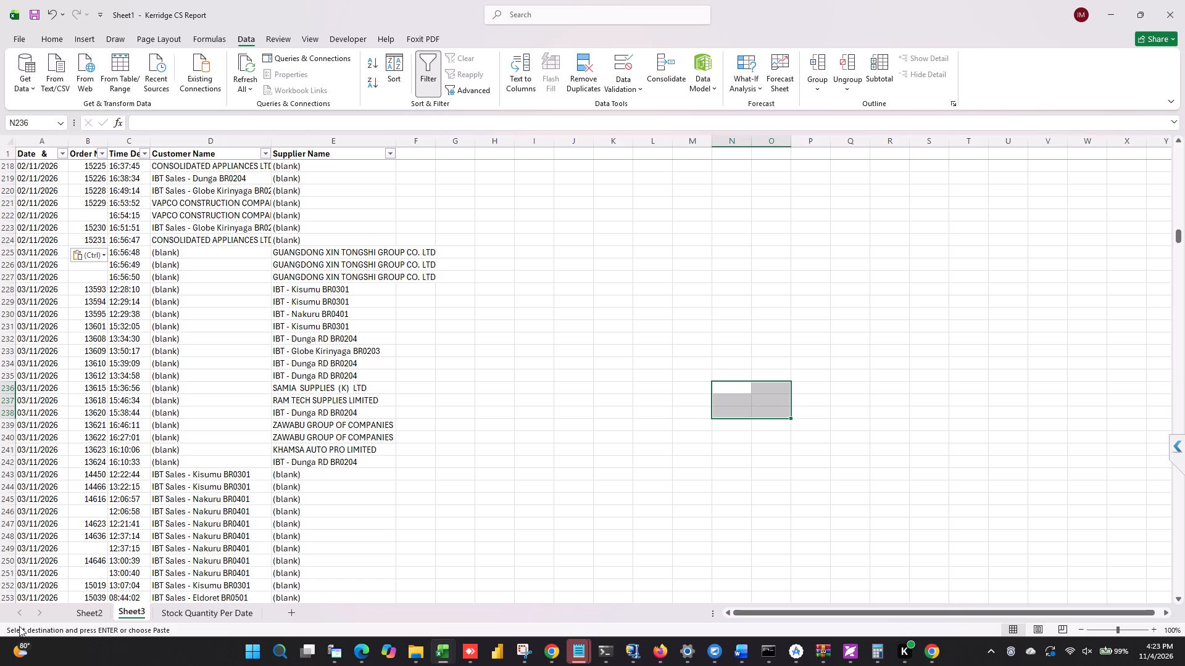
pyautogui.click(39, 565)
pyautogui.hotkey('ctrl', 'shift', 'Up')
pyautogui.scroll(9, 39, 565)
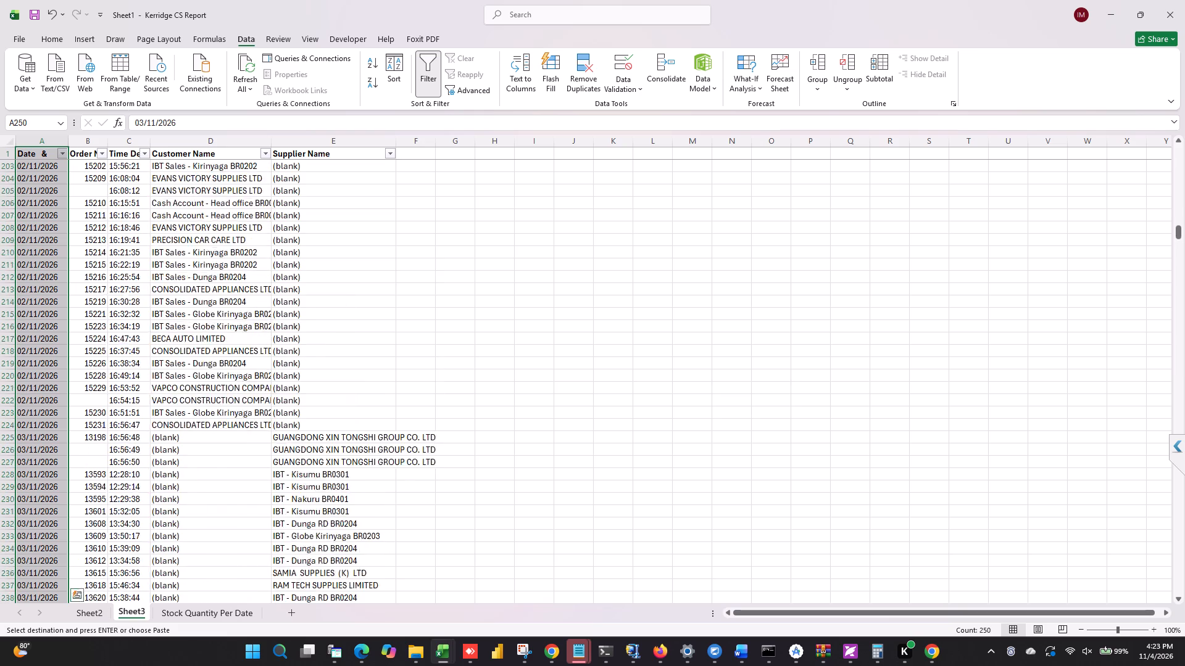
pyautogui.moveTo(1178, 226); pyautogui.dragTo(1184, 47)
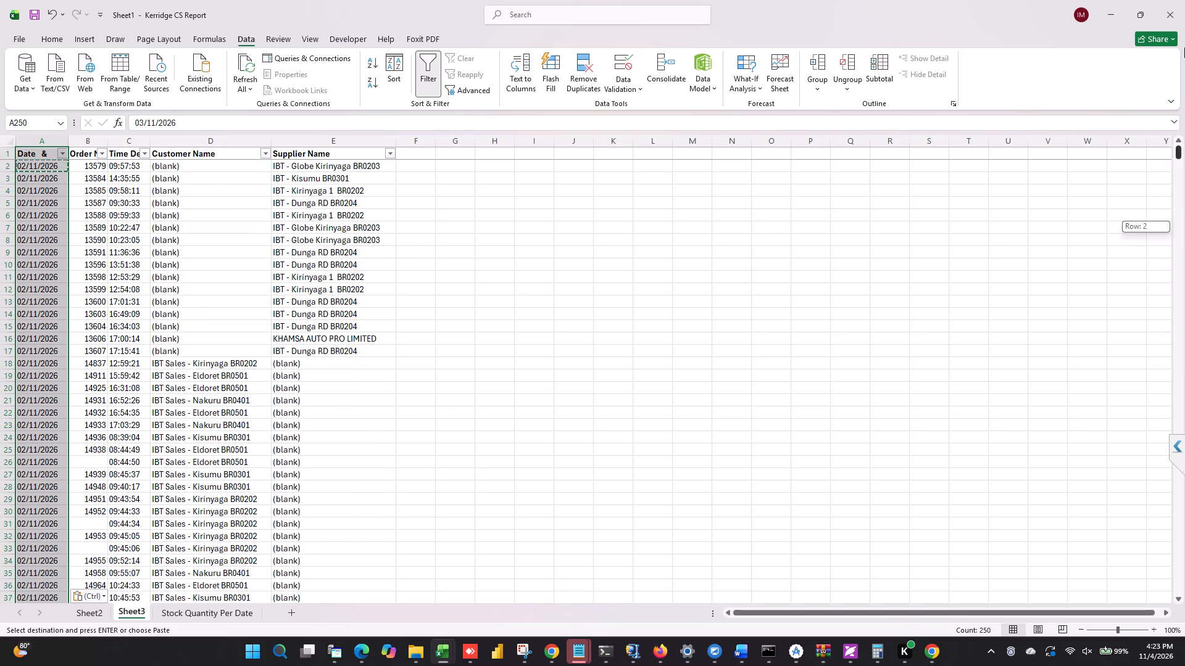
pyautogui.moveTo(1184, 47); pyautogui.dragTo(1184, 47)
pyautogui.moveTo(617, 419); pyautogui.dragTo(538, 380)
pyautogui.click(786, 321)
pyautogui.press('Escape')
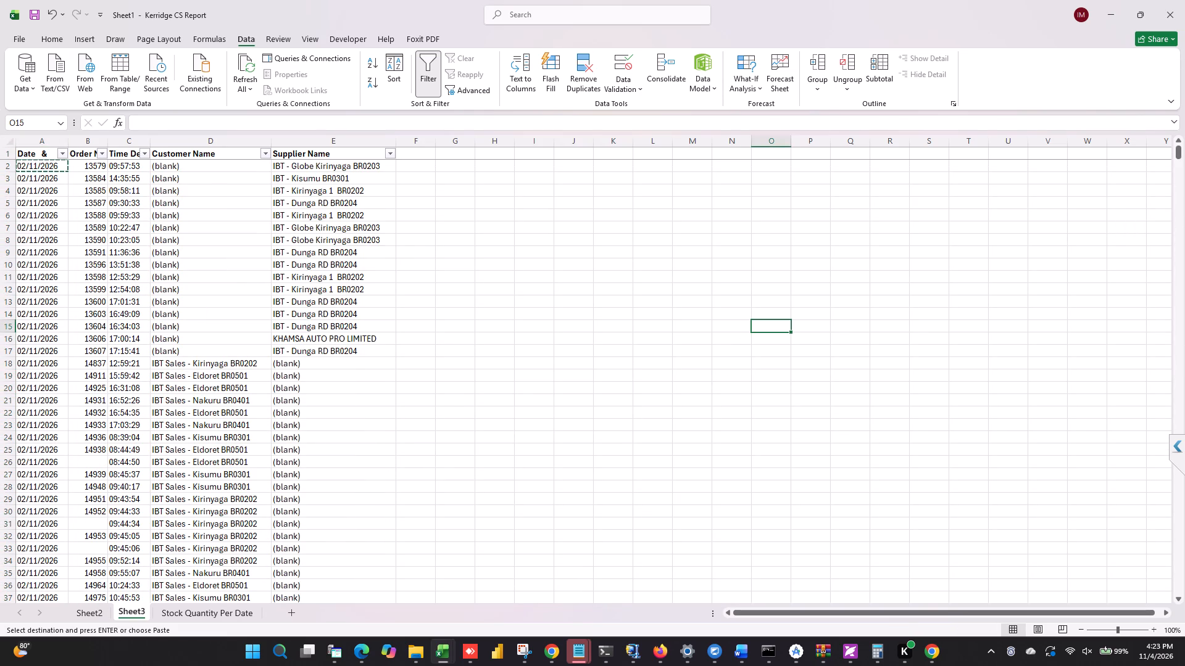
# Copy the entire order table on Sheet3, including headers, and go to the Shipday Data 29th - 4th Nov sheet in My Picknote Track Sheet.
pyautogui.click(31, 155)
pyautogui.hotkey('ctrl', 'a')
pyautogui.hotkey('ctrl', 'c')
pyautogui.hotkey('alt', 'Tab')
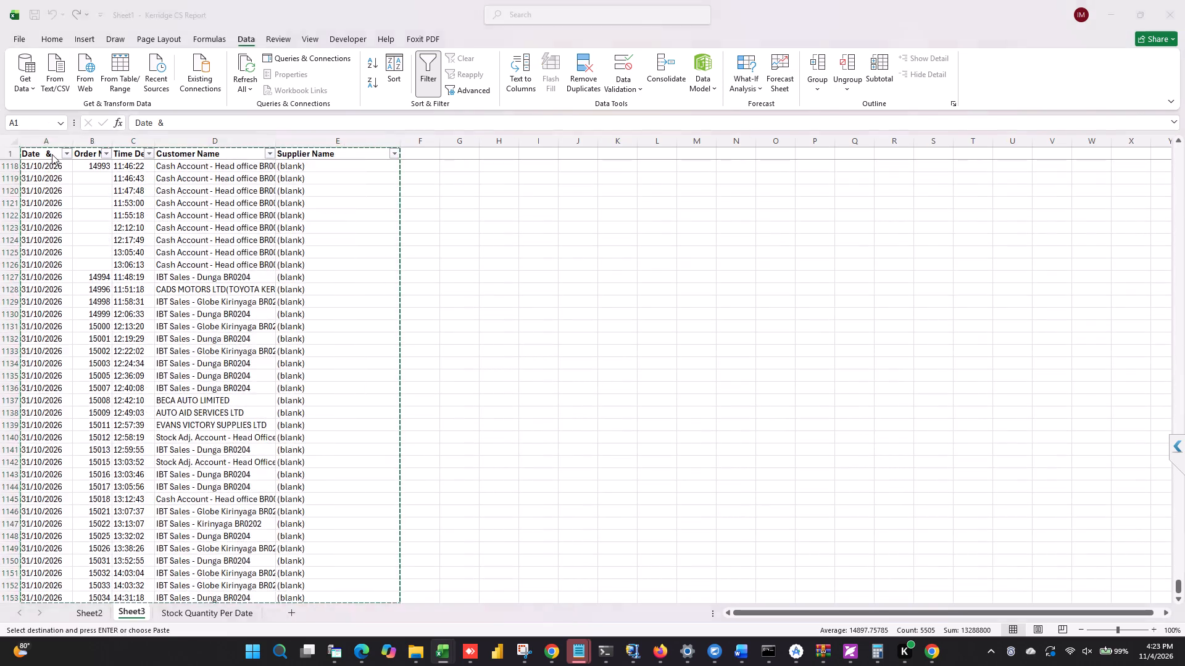
pyautogui.hotkey('alt', 'Tab')
pyautogui.hotkey('alt', 'Tab')
pyautogui.hotkey('alt', 'Tab')
pyautogui.hotkey('alt', 'Tab')
pyautogui.hotkey('alt', 'Tab')
pyautogui.hotkey('alt', 'Tab')
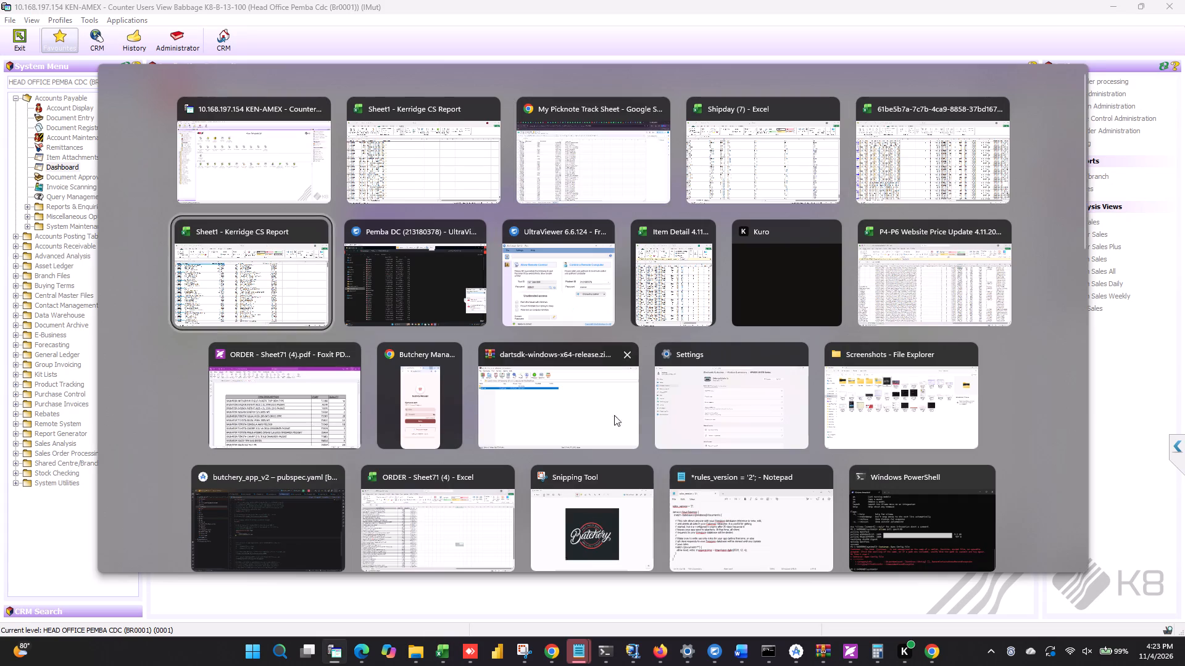
pyautogui.hotkey('alt', 'Tab')
pyautogui.hotkey('alt', 'Tab')
pyautogui.keyDown('alt'); pyautogui.click(629, 162); pyautogui.keyUp('alt')
pyautogui.click(205, 627)
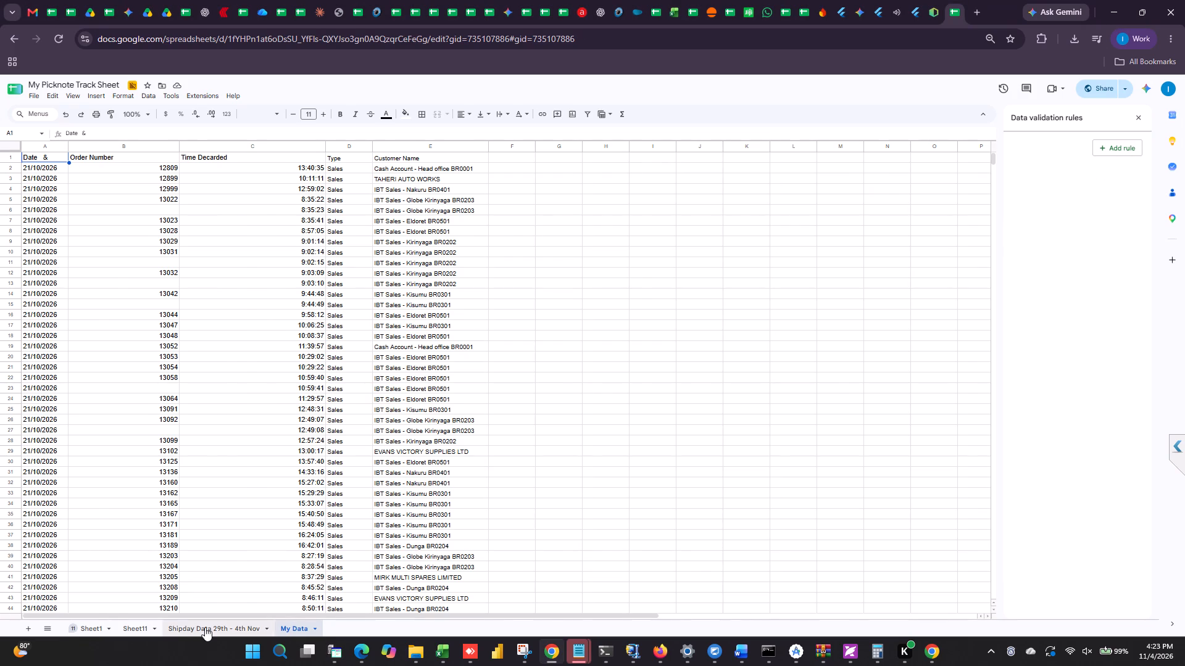
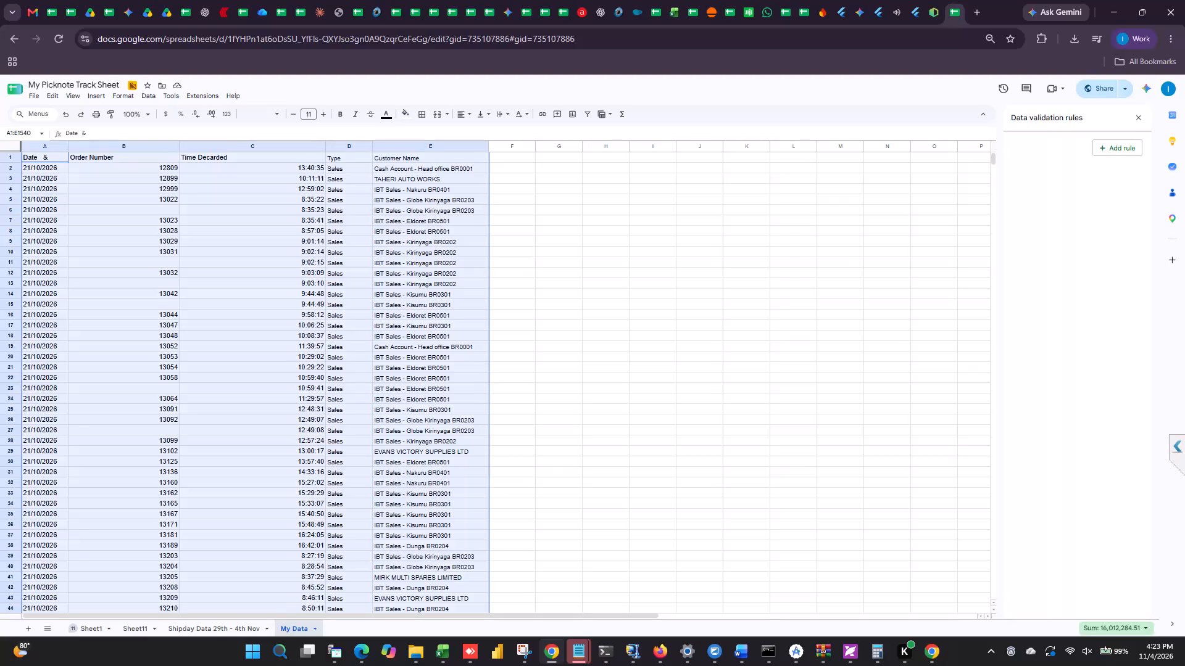
# Clear the old order data from columns A to E on the My Data sheet and paste the copied order table there as values only.
pyautogui.press('Delete')
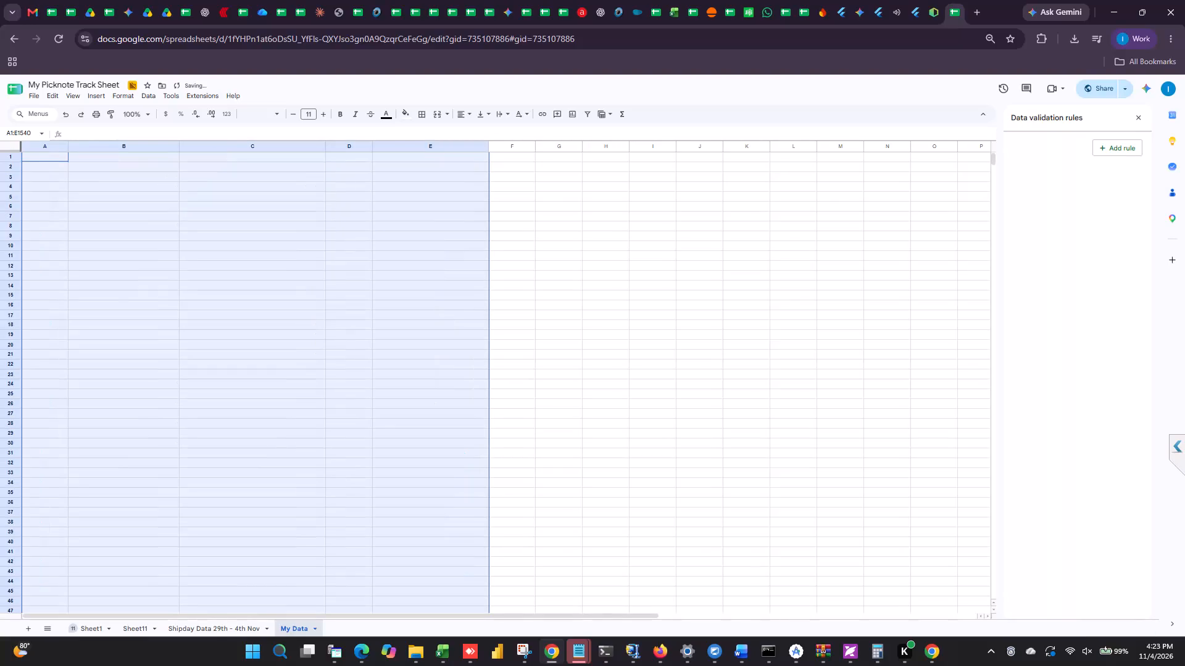
pyautogui.rightClick(52, 155)
pyautogui.click(105, 207)
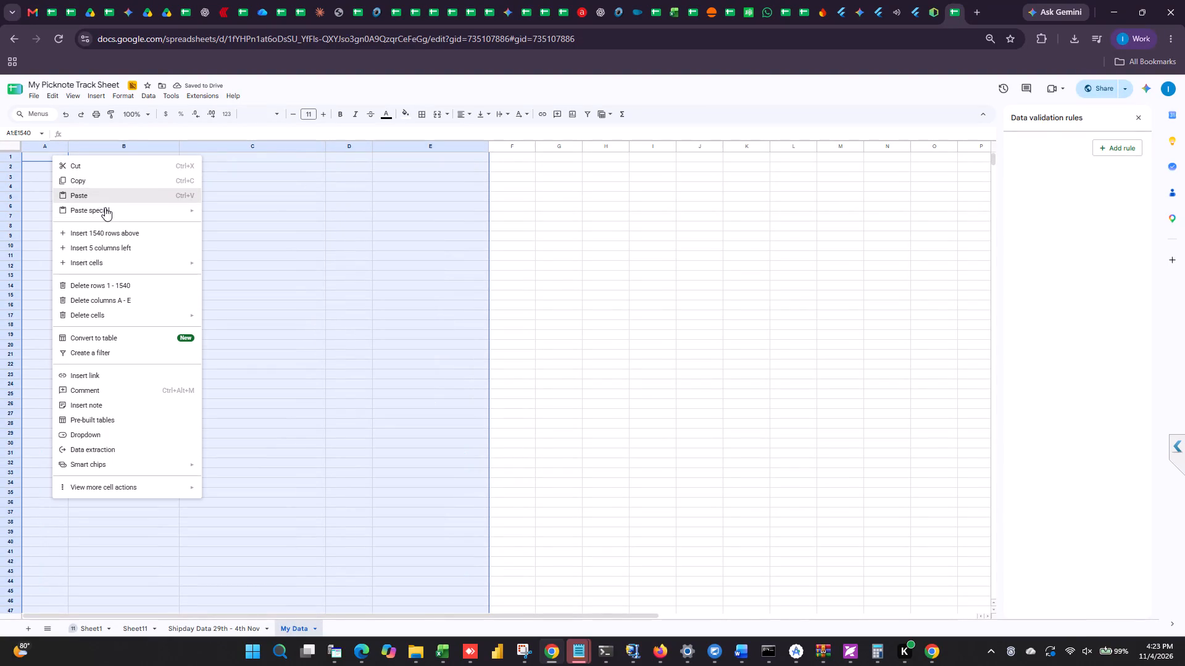
pyautogui.click(267, 216)
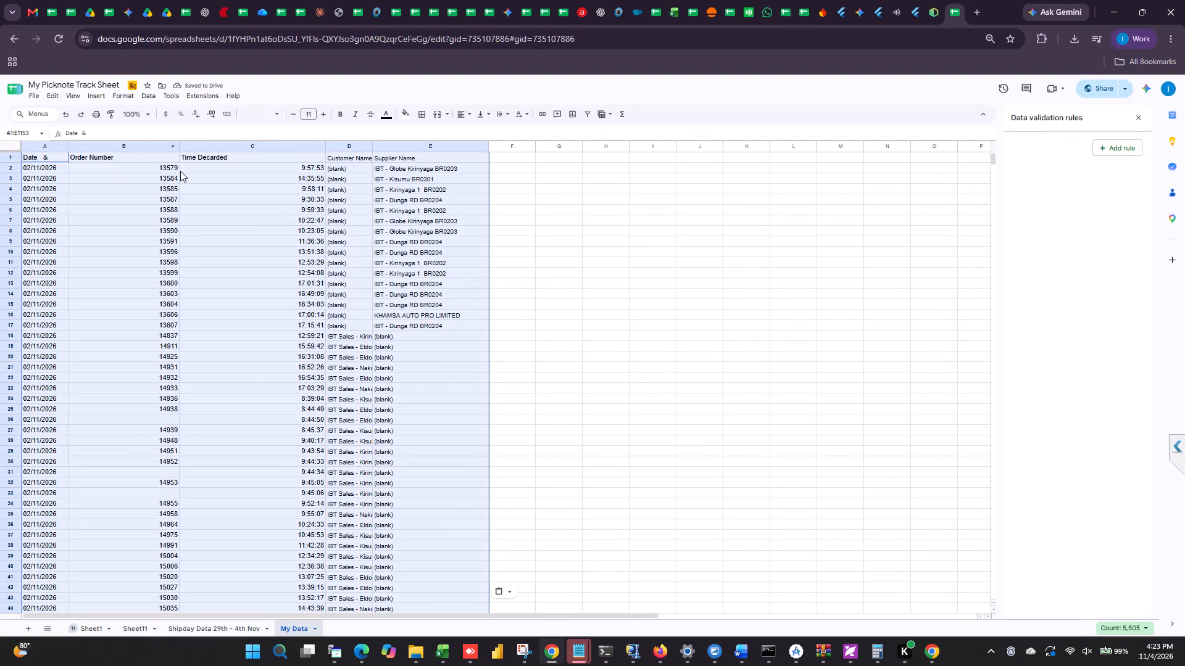
# Narrow the Order Number and Time Decarded columns to roughly the width of their headers.
pyautogui.moveTo(180, 144); pyautogui.dragTo(124, 156)
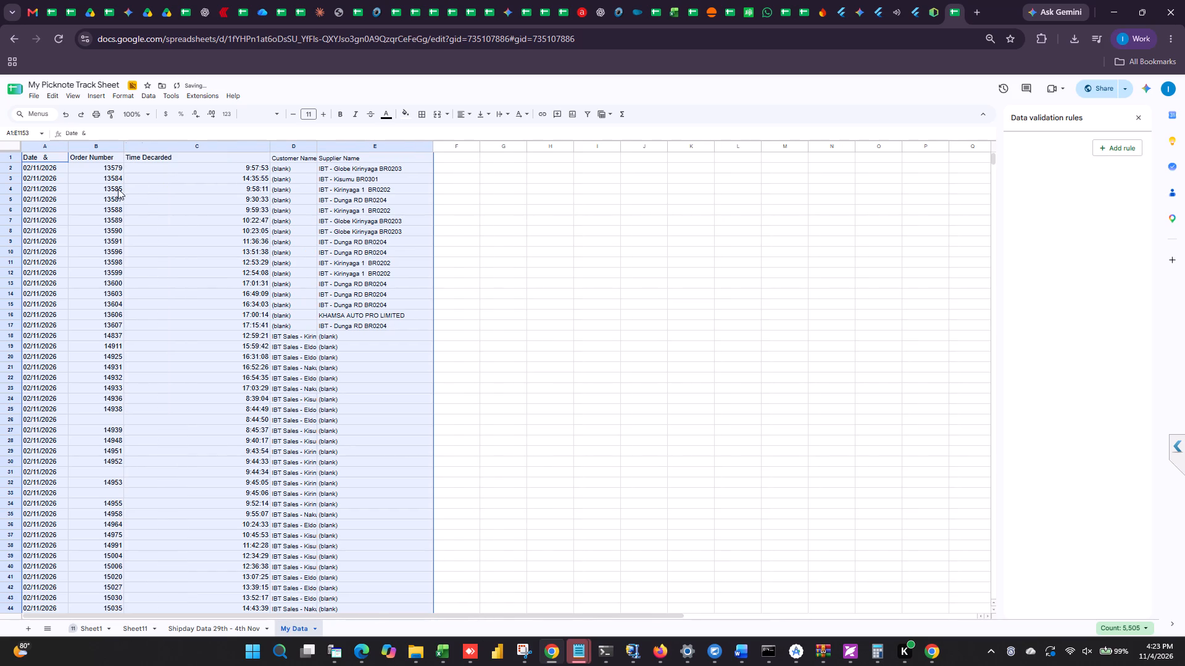
pyautogui.moveTo(186, 387); pyautogui.dragTo(194, 394)
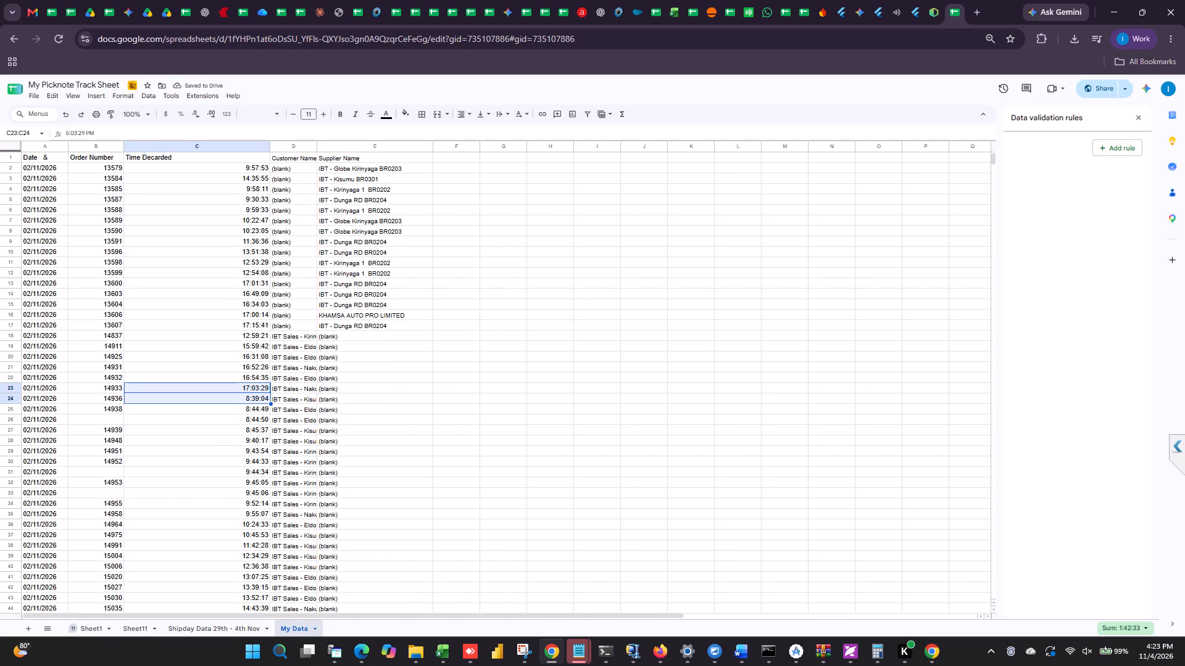
pyautogui.click(772, 350)
pyautogui.moveTo(272, 146); pyautogui.dragTo(180, 125)
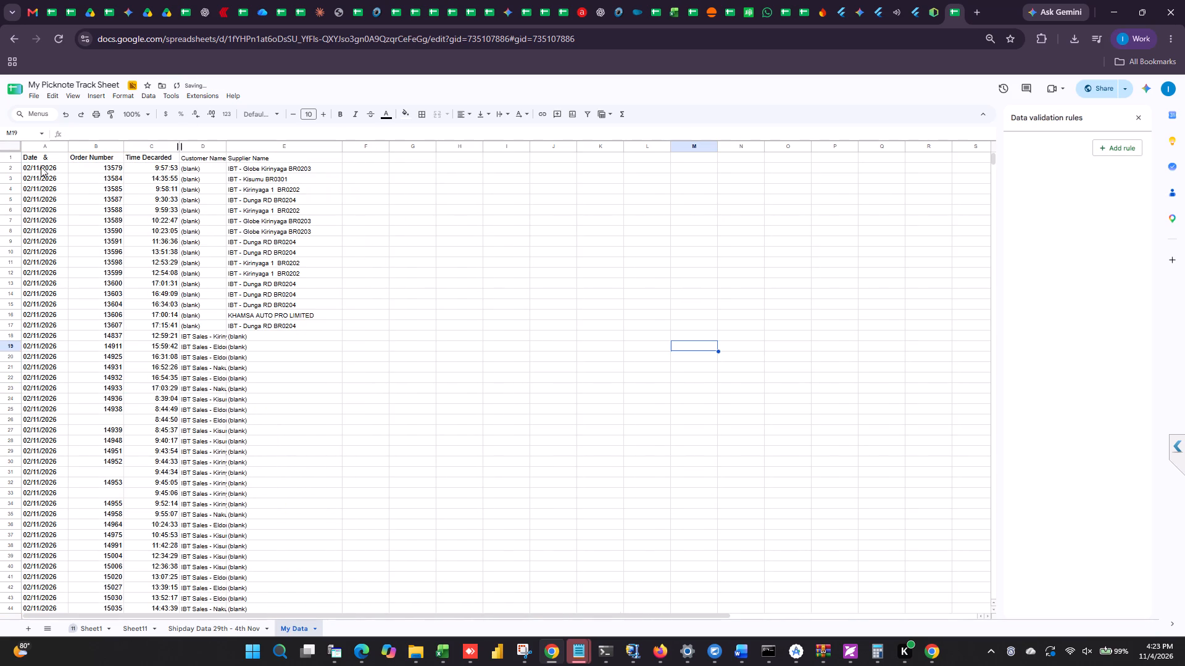
# Make the header row bold from Date in A1 through Supplier Name in E1.
pyautogui.click(47, 154)
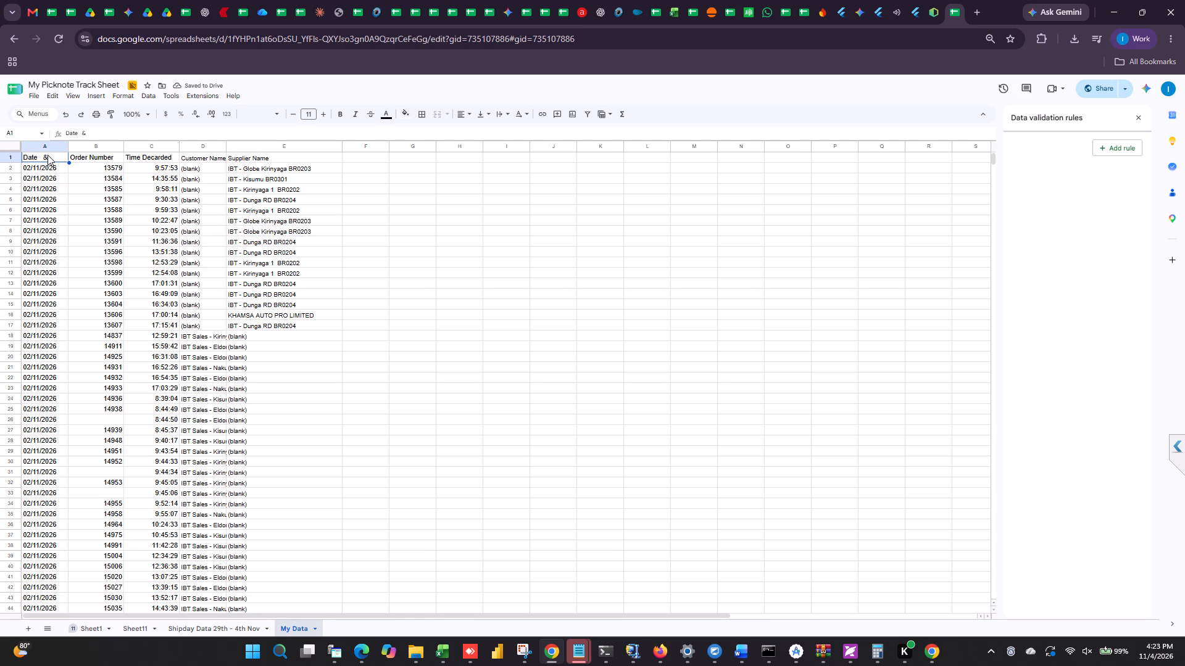
pyautogui.hotkey('ctrl', 'shift', 'Right')
pyautogui.hotkey('ctrl', 'b')
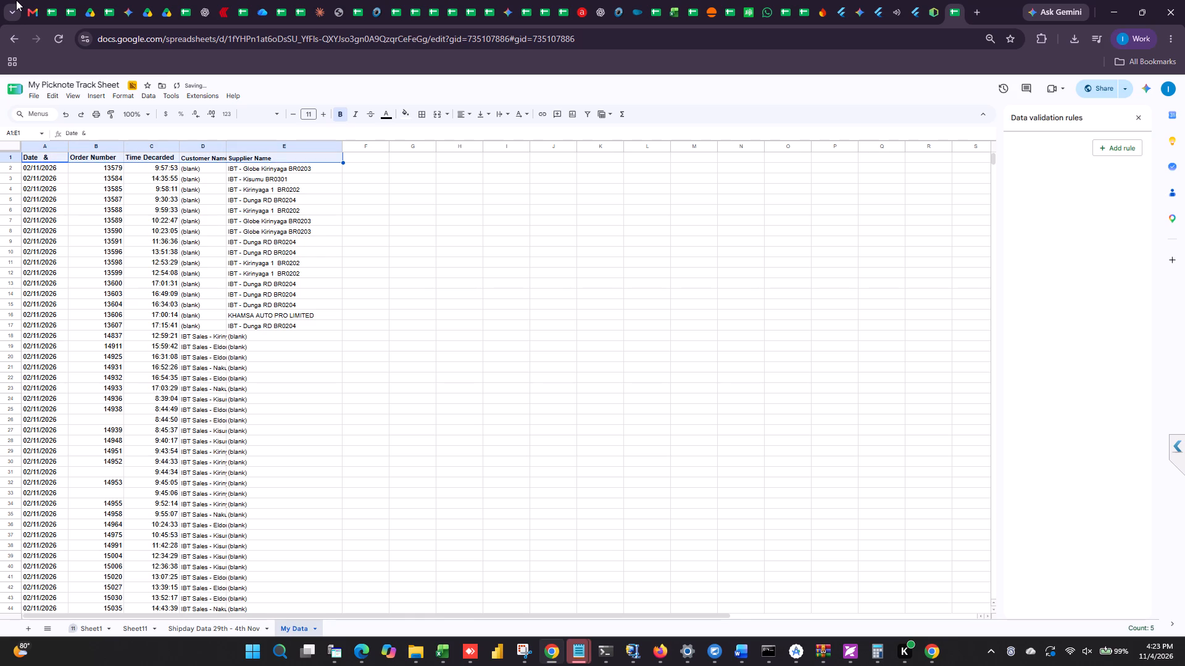
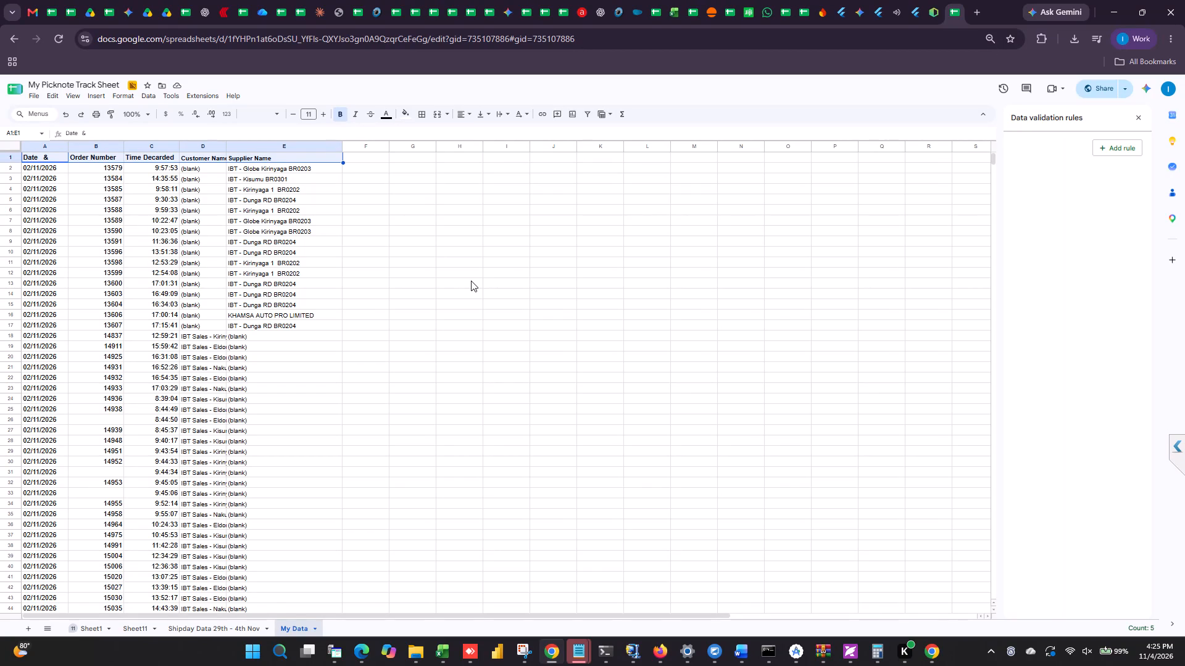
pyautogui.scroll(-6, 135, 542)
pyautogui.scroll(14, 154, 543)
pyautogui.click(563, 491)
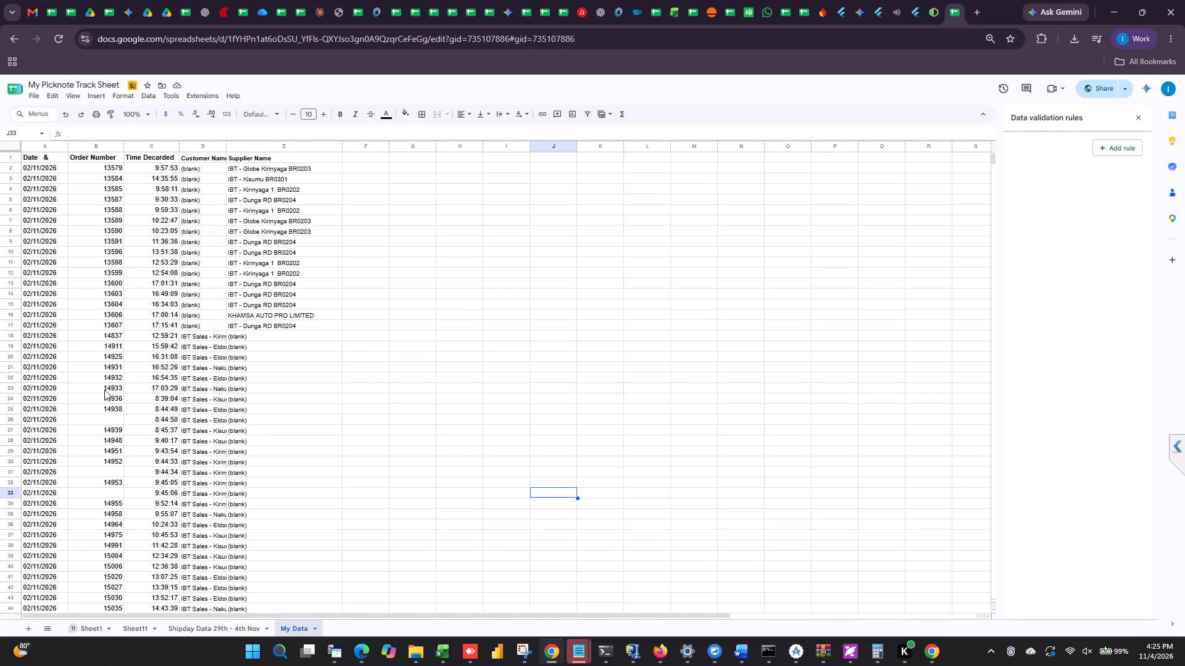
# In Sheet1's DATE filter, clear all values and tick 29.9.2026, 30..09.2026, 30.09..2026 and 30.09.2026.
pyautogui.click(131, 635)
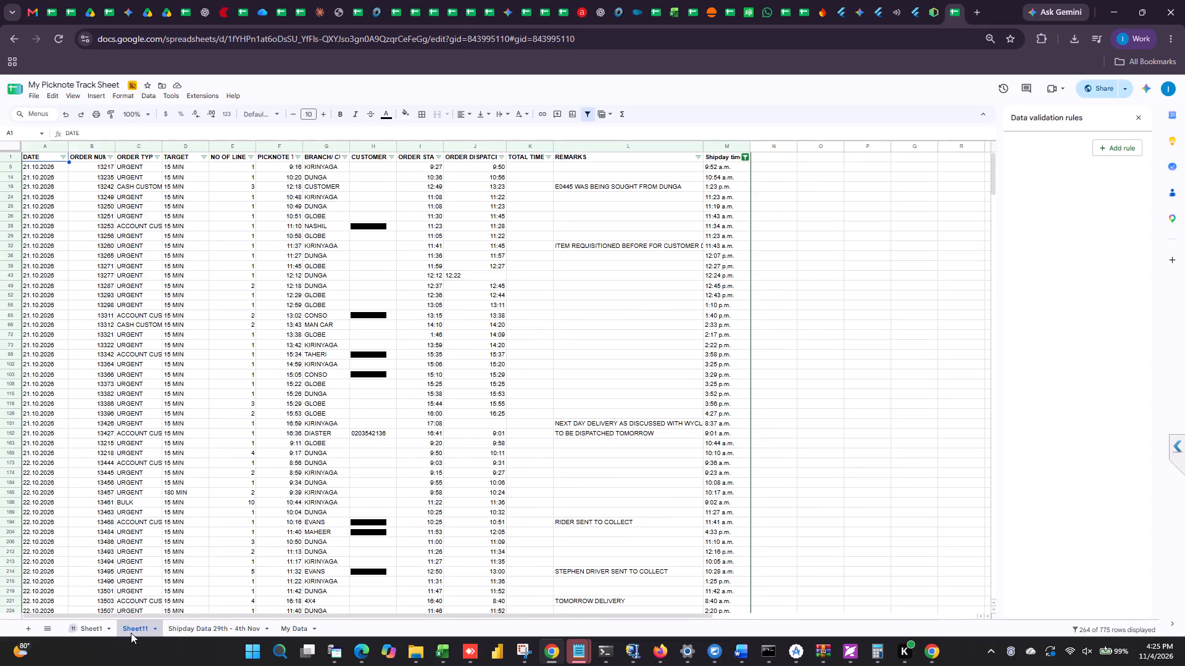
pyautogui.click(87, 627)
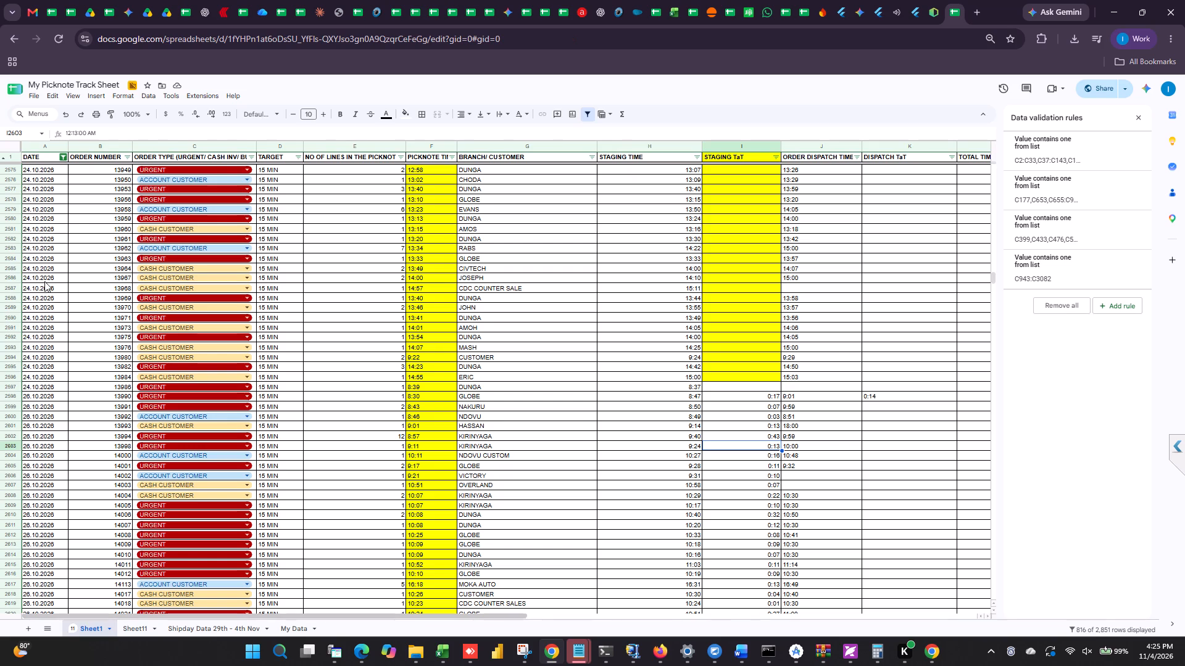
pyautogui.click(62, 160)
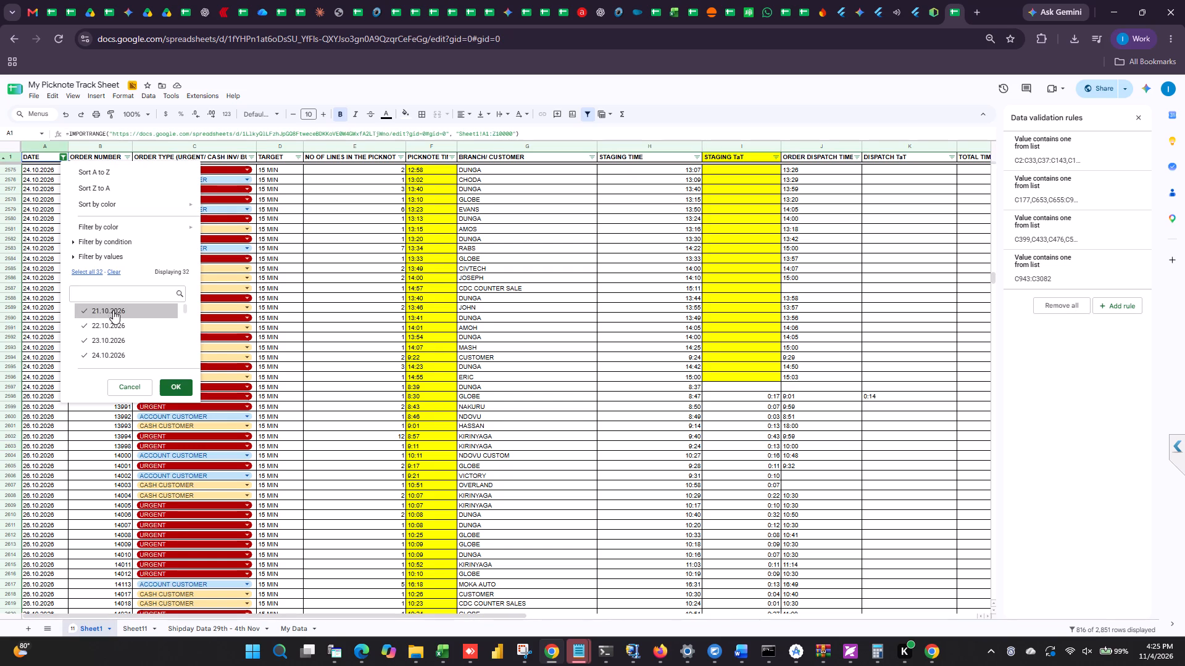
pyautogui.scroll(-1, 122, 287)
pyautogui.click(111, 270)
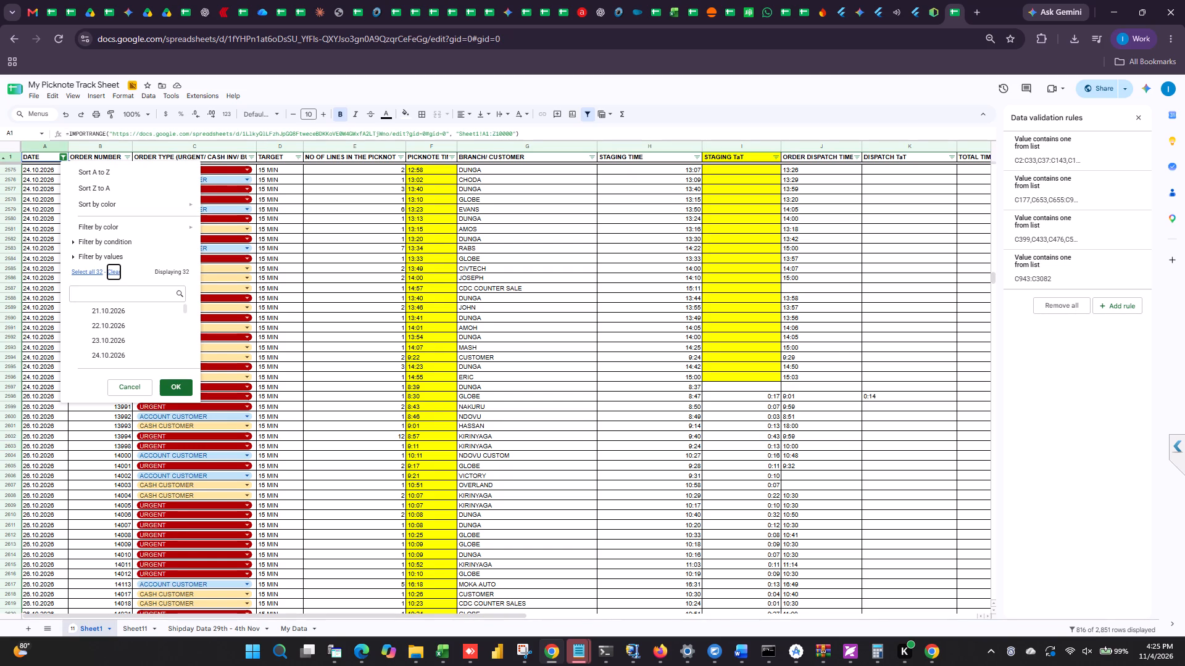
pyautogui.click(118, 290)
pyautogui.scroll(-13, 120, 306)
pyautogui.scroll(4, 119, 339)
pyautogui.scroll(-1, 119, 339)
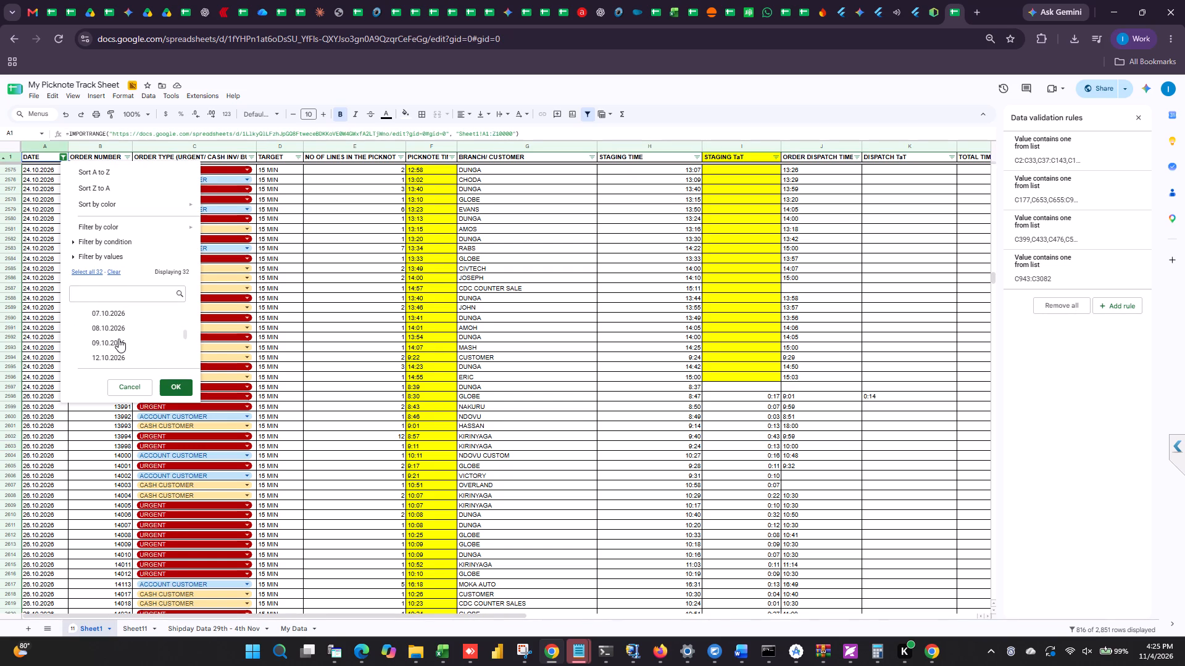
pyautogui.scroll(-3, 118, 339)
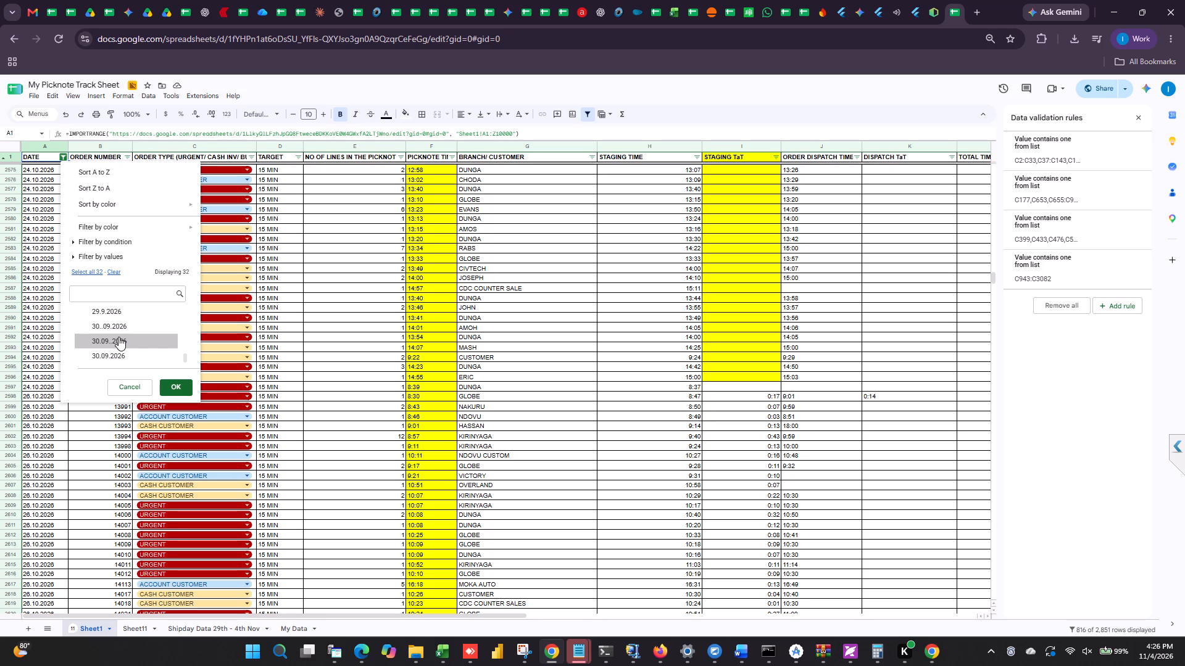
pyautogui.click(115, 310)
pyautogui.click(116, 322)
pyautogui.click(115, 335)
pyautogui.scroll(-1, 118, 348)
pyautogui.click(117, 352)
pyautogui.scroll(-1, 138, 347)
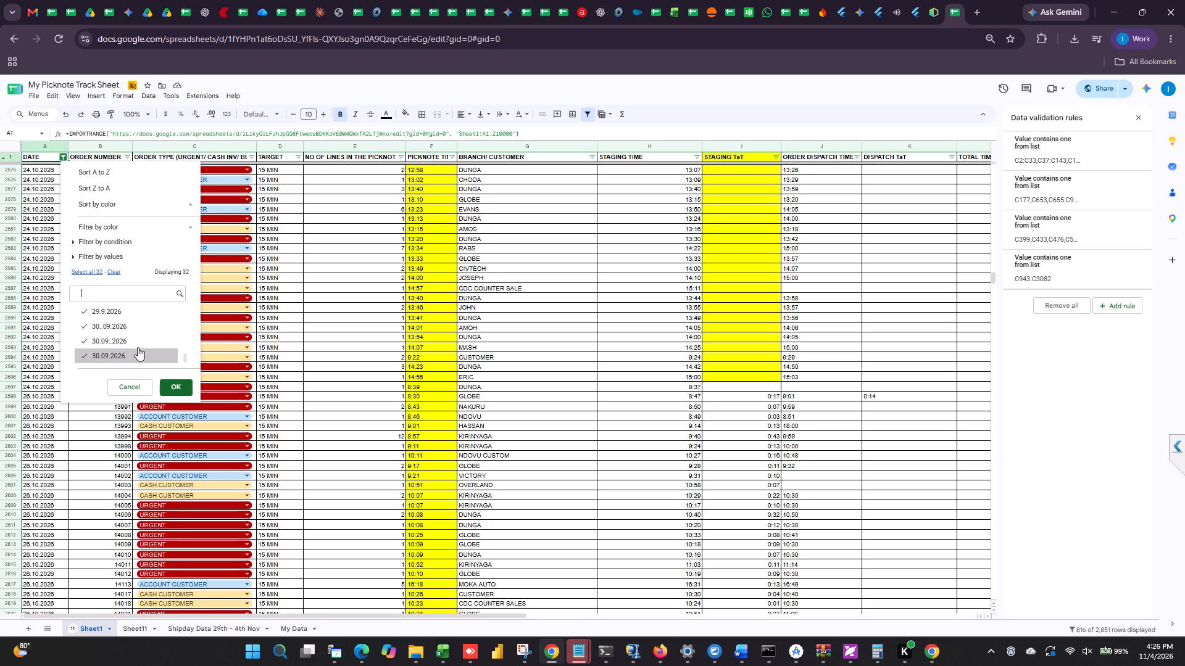
# Look through the DATE filter's value list for the late October and early November dates.
pyautogui.scroll(-3, 138, 347)
pyautogui.scroll(1, 123, 358)
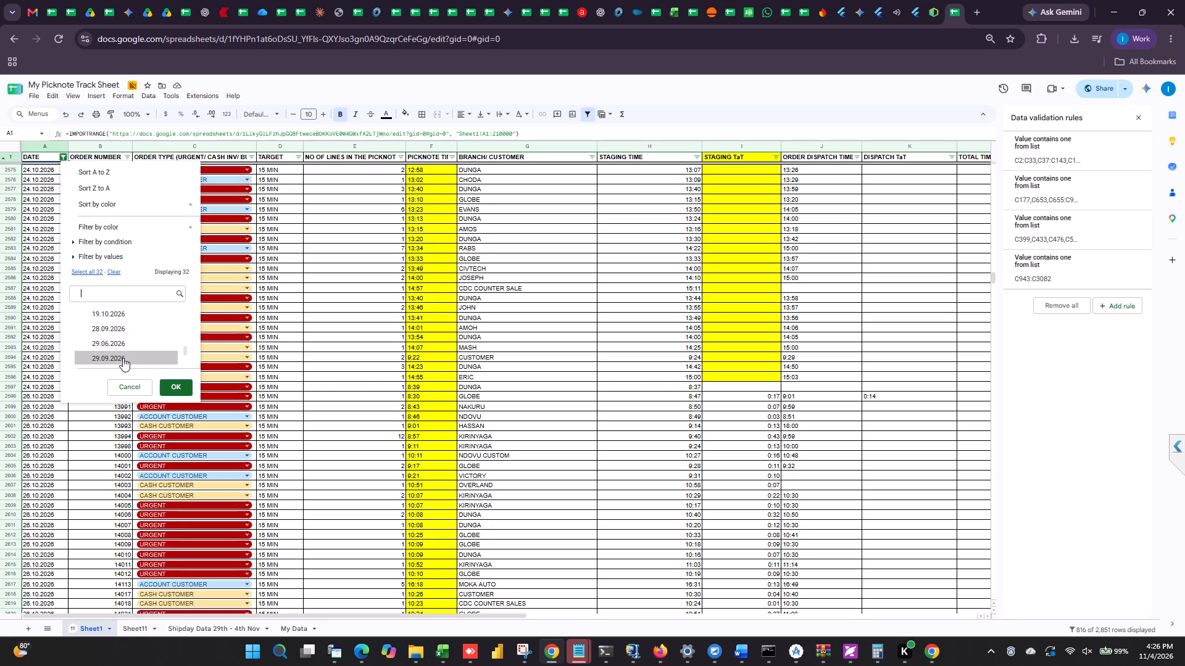
pyautogui.scroll(3, 123, 358)
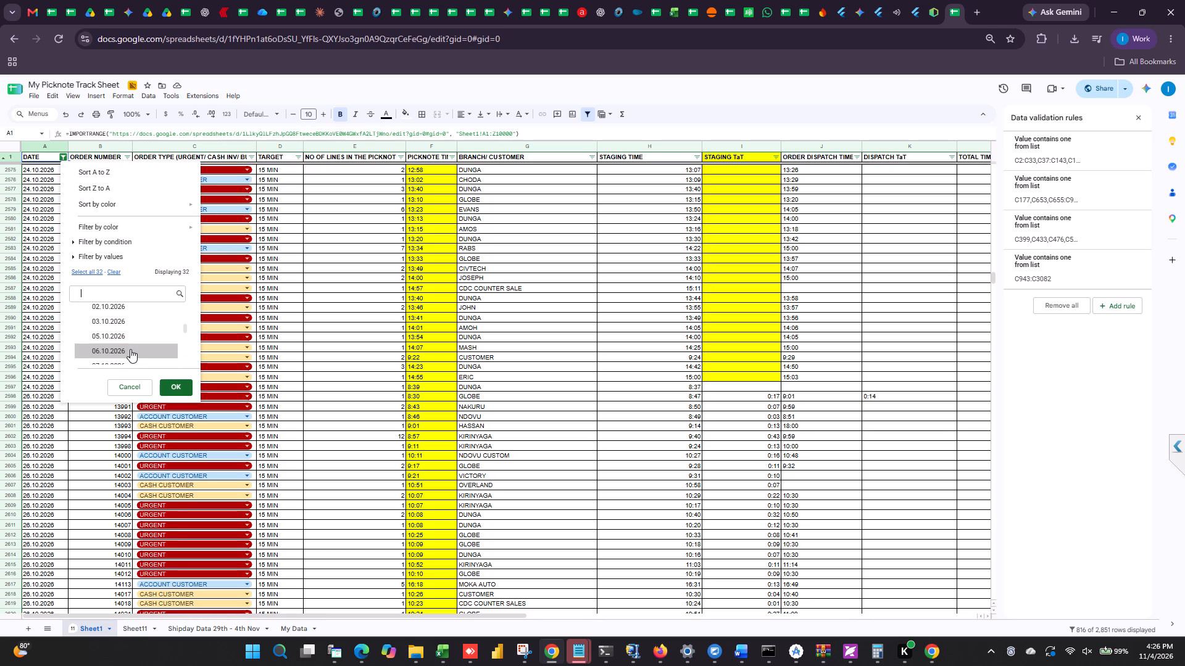
pyautogui.scroll(10, 131, 348)
pyautogui.scroll(-2, 131, 348)
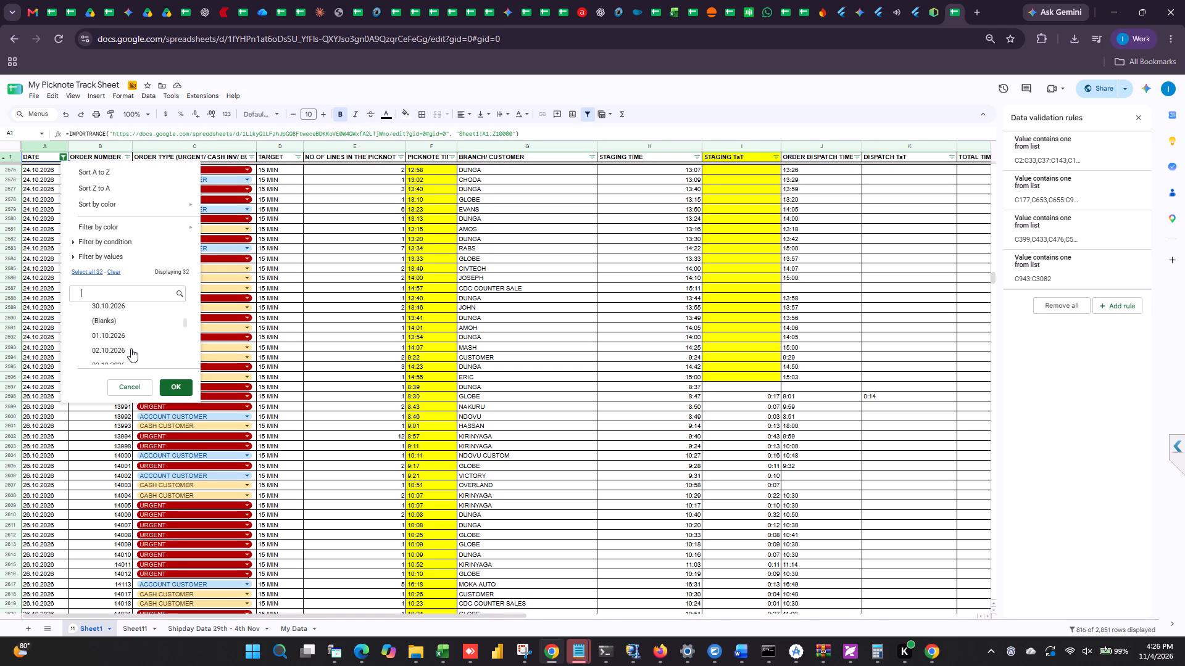
pyautogui.scroll(-4, 131, 348)
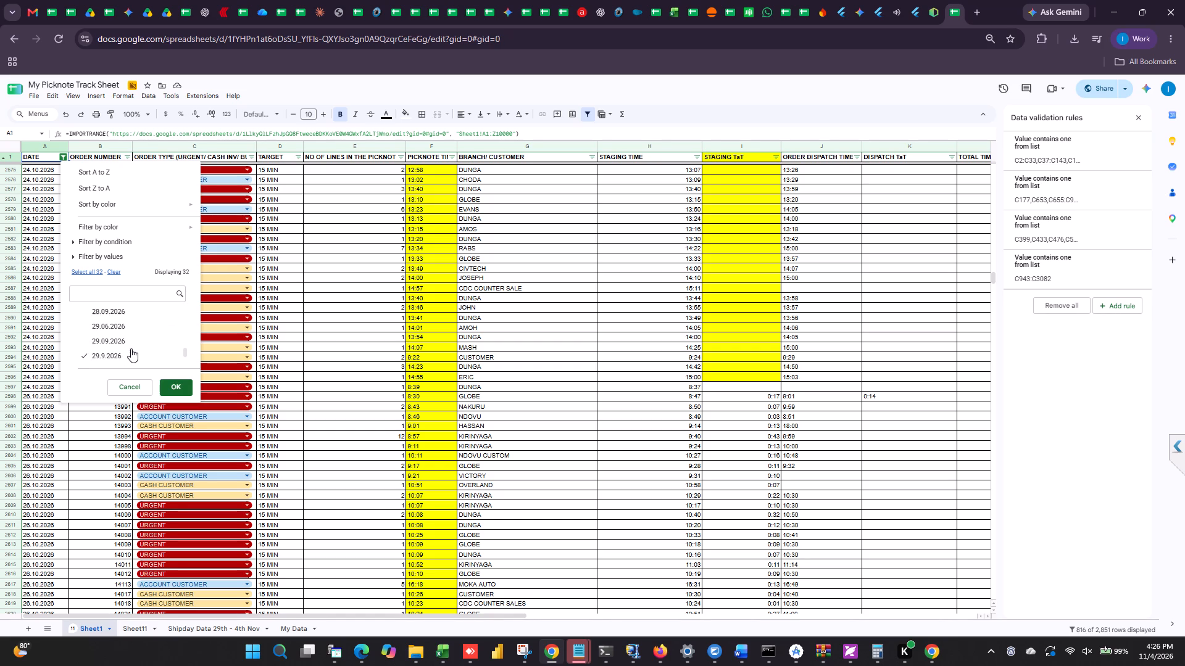
pyautogui.scroll(-5, 131, 348)
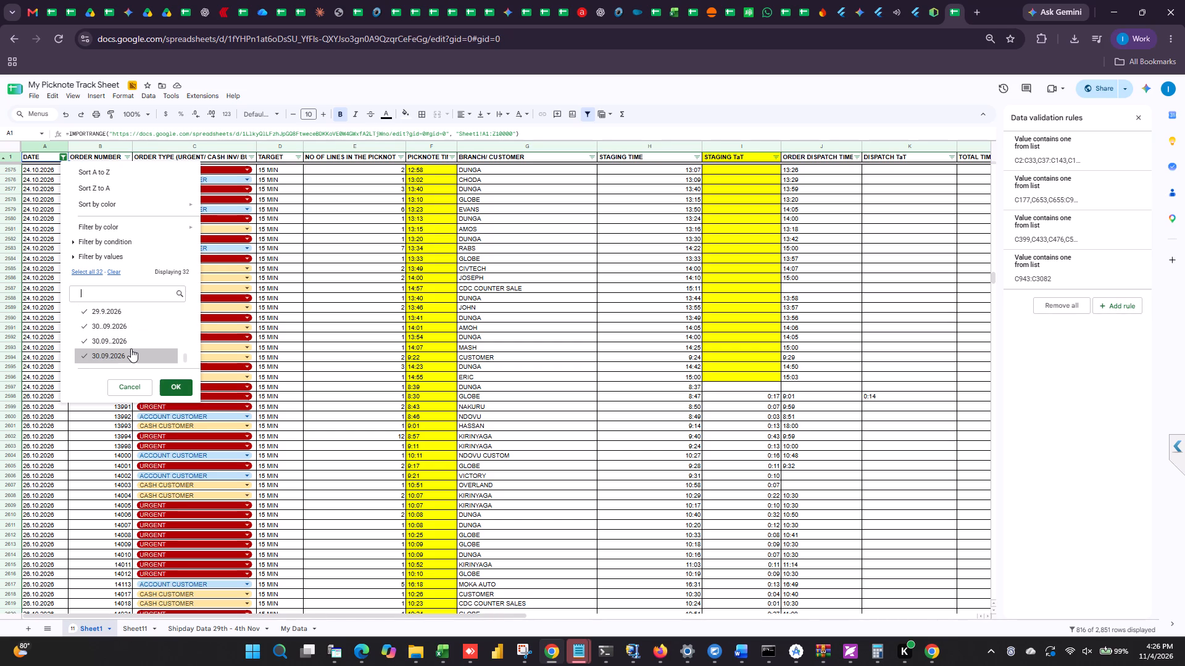
pyautogui.scroll(2, 131, 348)
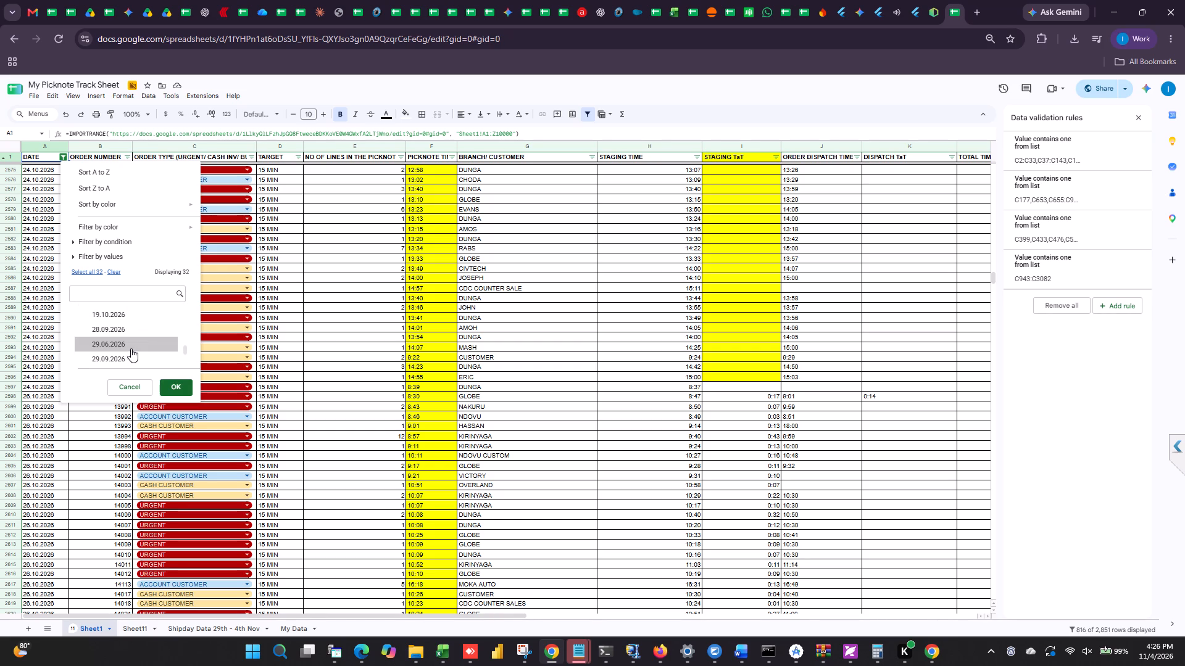
pyautogui.scroll(1, 131, 348)
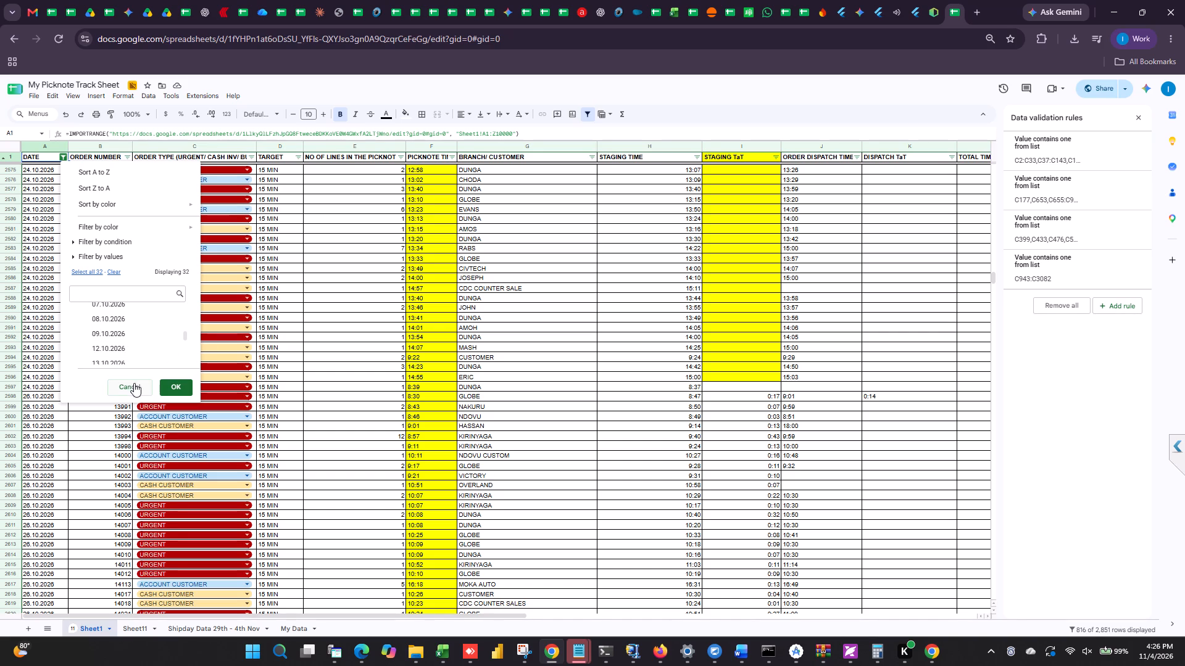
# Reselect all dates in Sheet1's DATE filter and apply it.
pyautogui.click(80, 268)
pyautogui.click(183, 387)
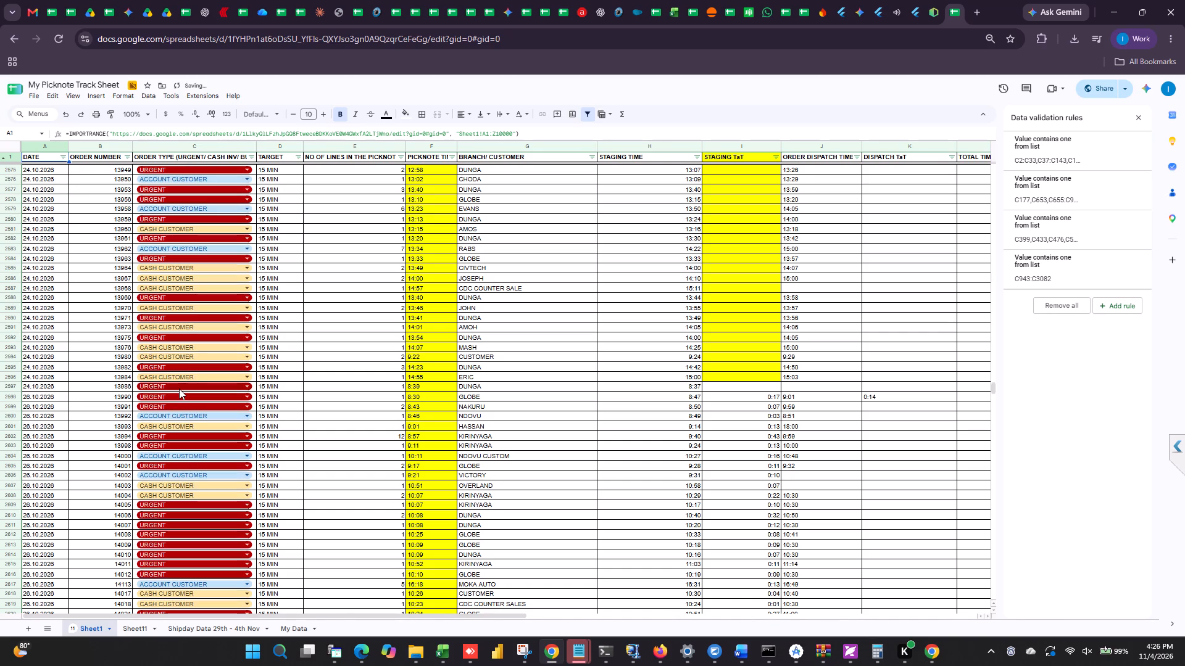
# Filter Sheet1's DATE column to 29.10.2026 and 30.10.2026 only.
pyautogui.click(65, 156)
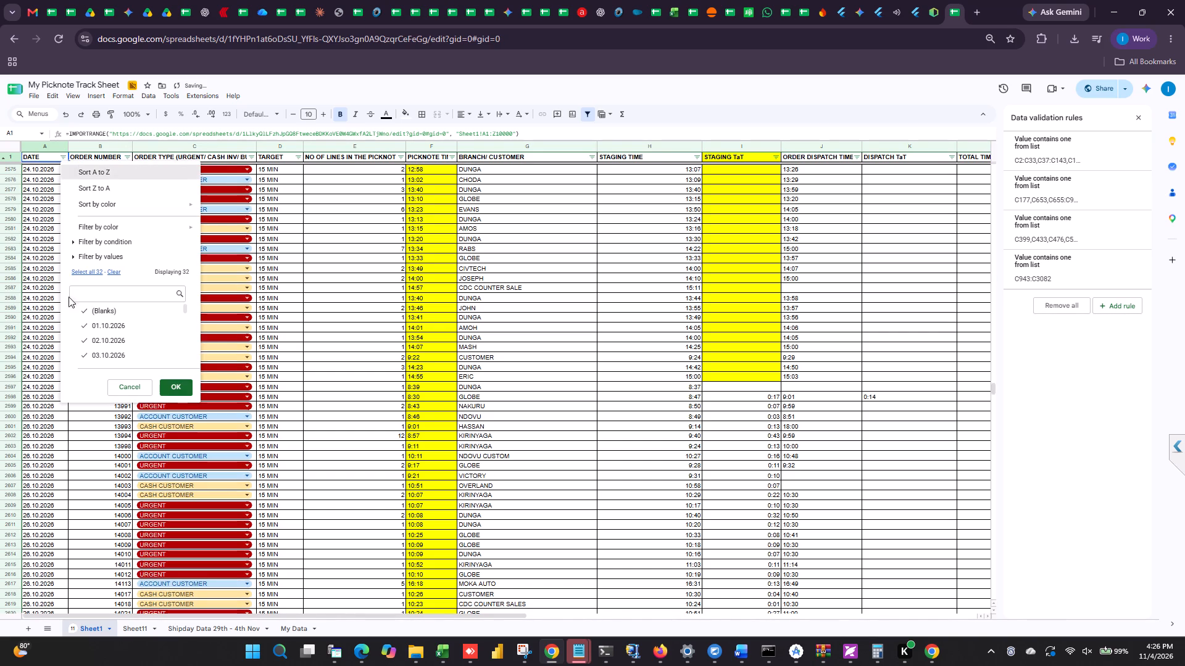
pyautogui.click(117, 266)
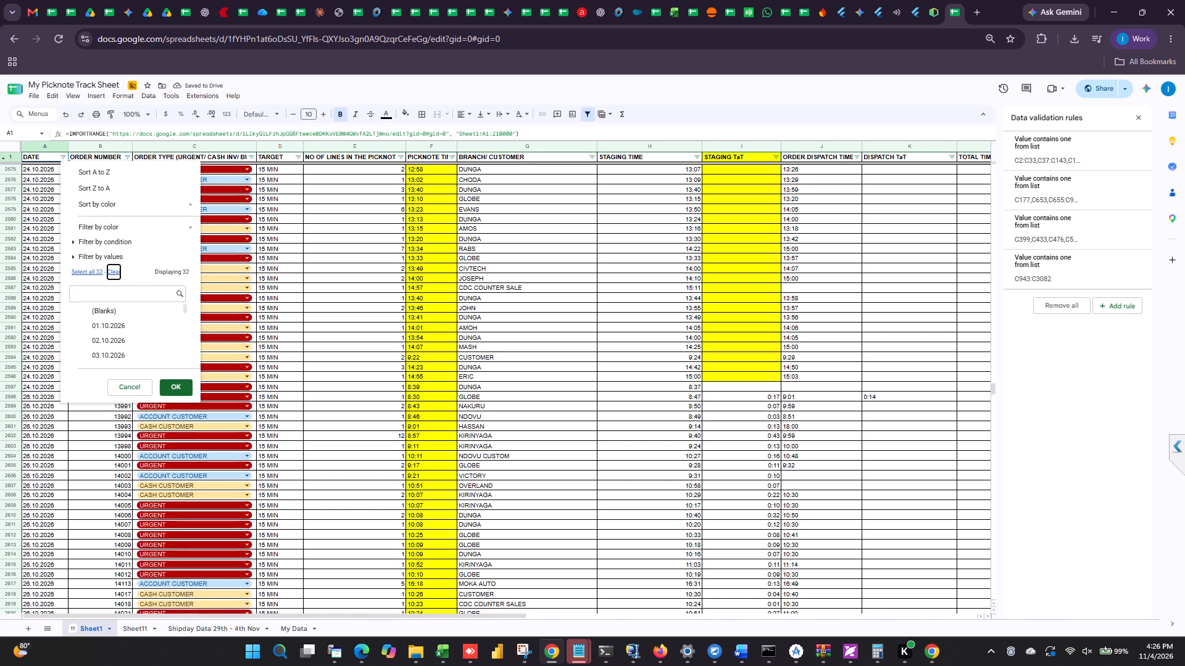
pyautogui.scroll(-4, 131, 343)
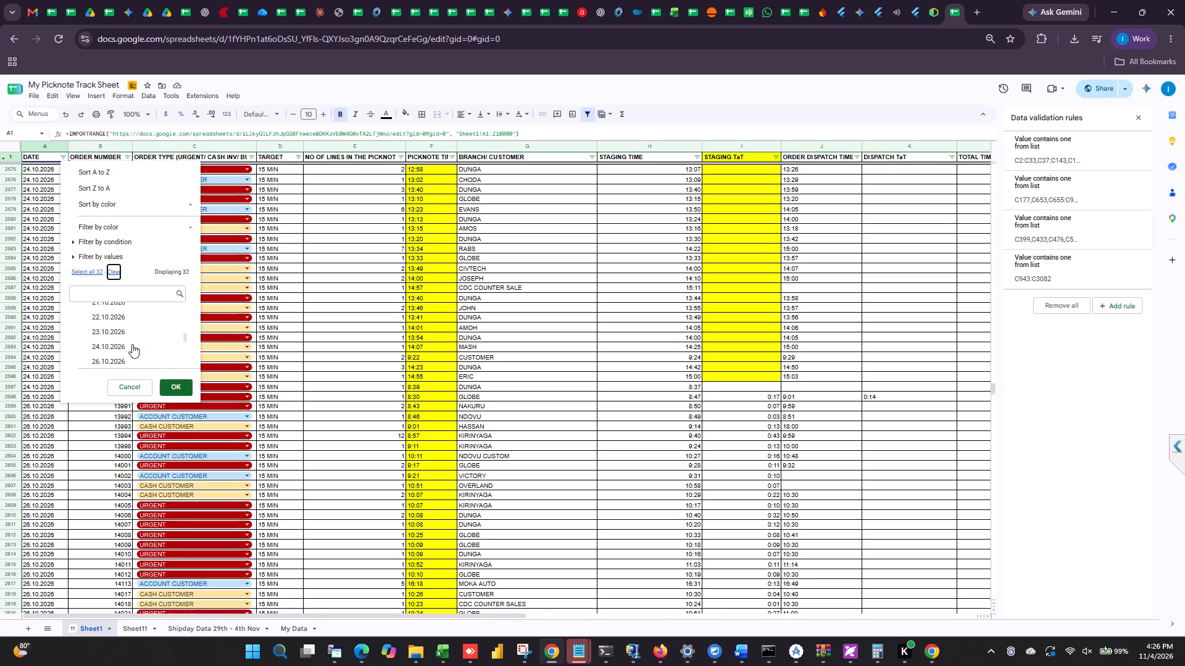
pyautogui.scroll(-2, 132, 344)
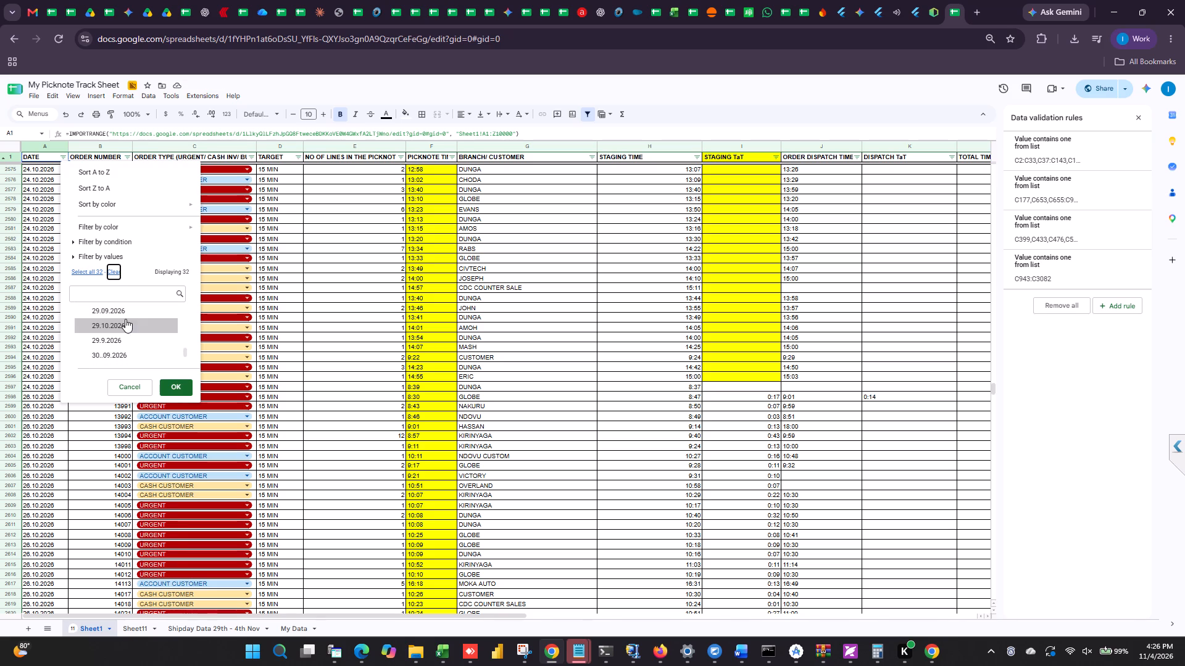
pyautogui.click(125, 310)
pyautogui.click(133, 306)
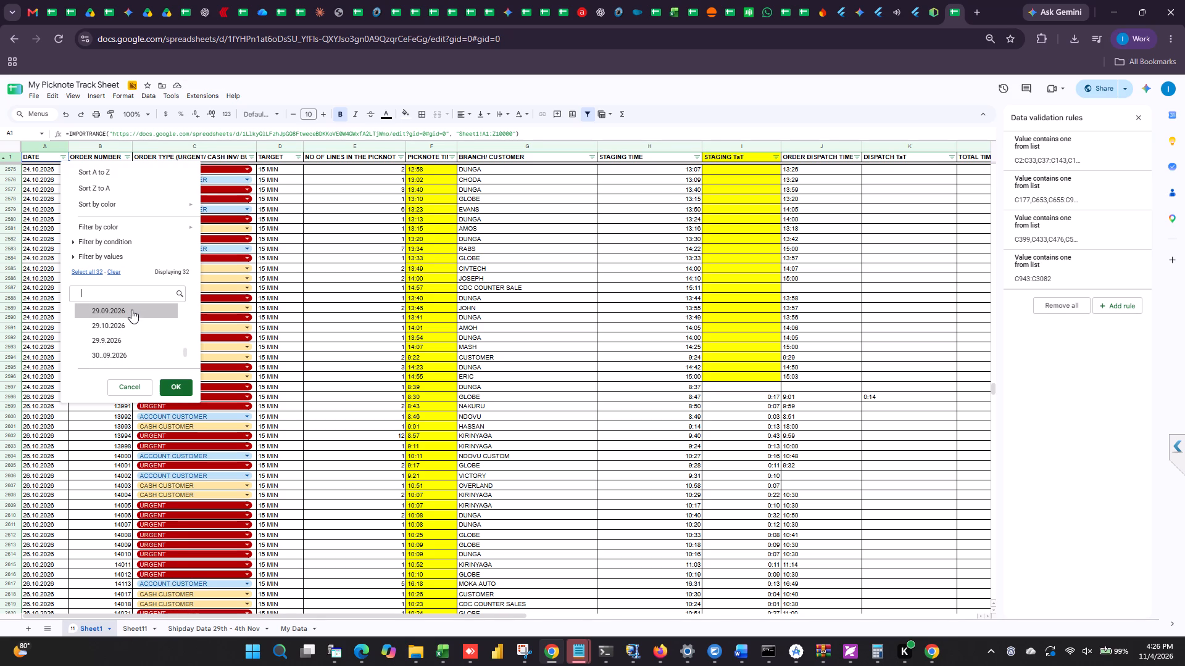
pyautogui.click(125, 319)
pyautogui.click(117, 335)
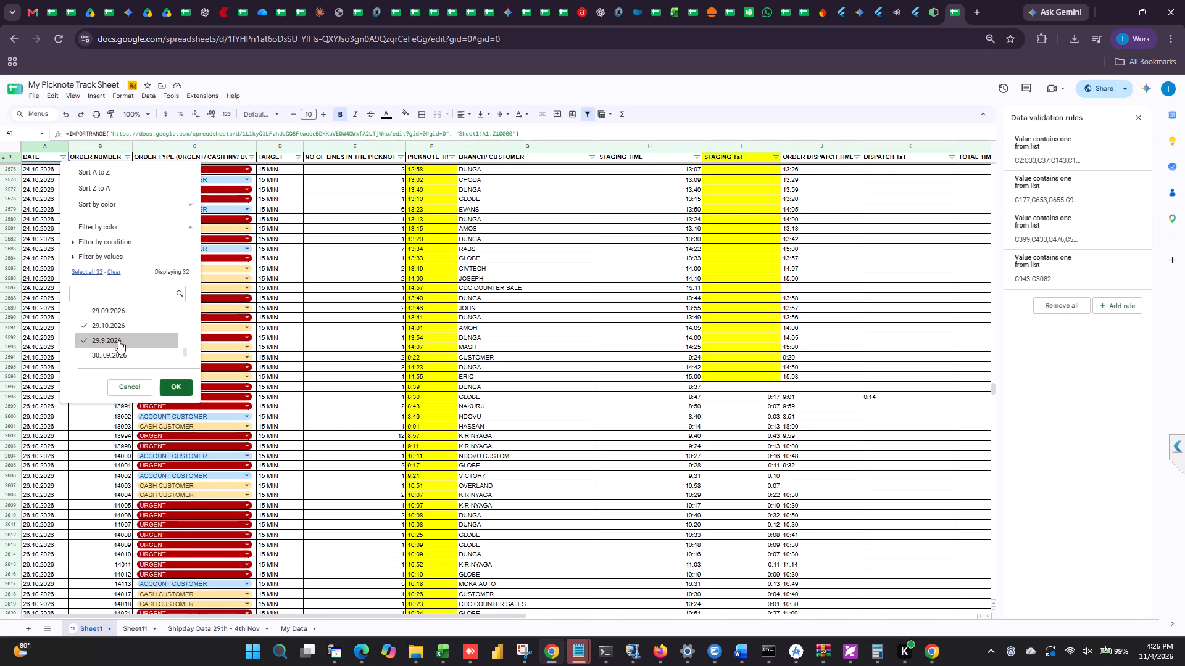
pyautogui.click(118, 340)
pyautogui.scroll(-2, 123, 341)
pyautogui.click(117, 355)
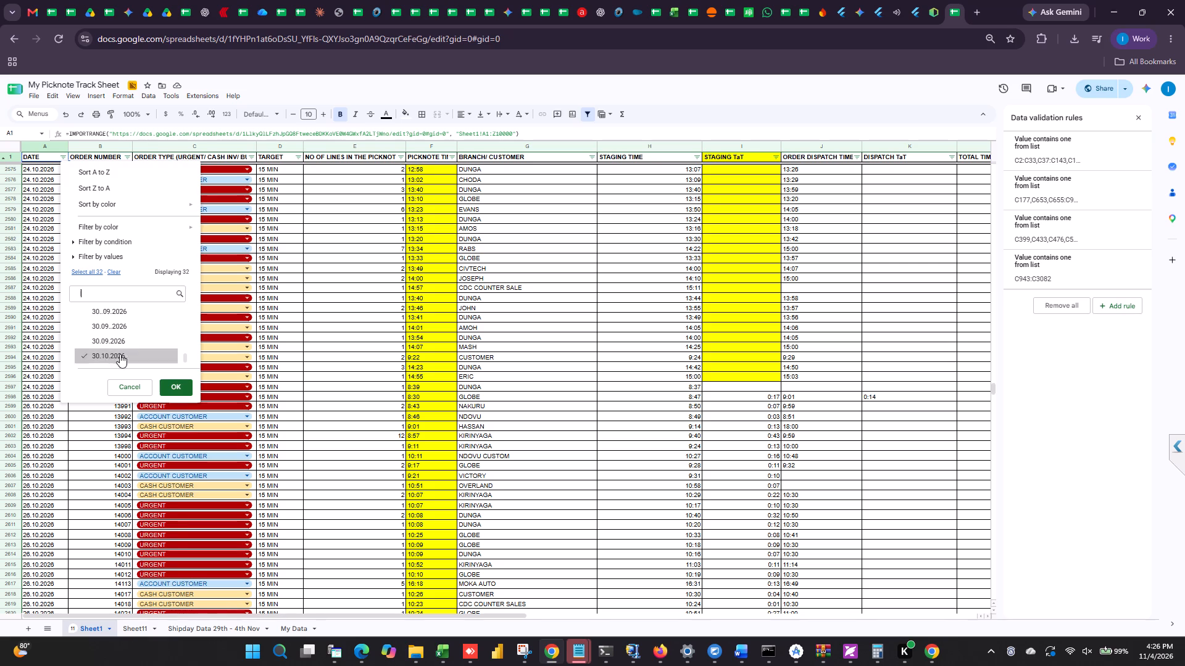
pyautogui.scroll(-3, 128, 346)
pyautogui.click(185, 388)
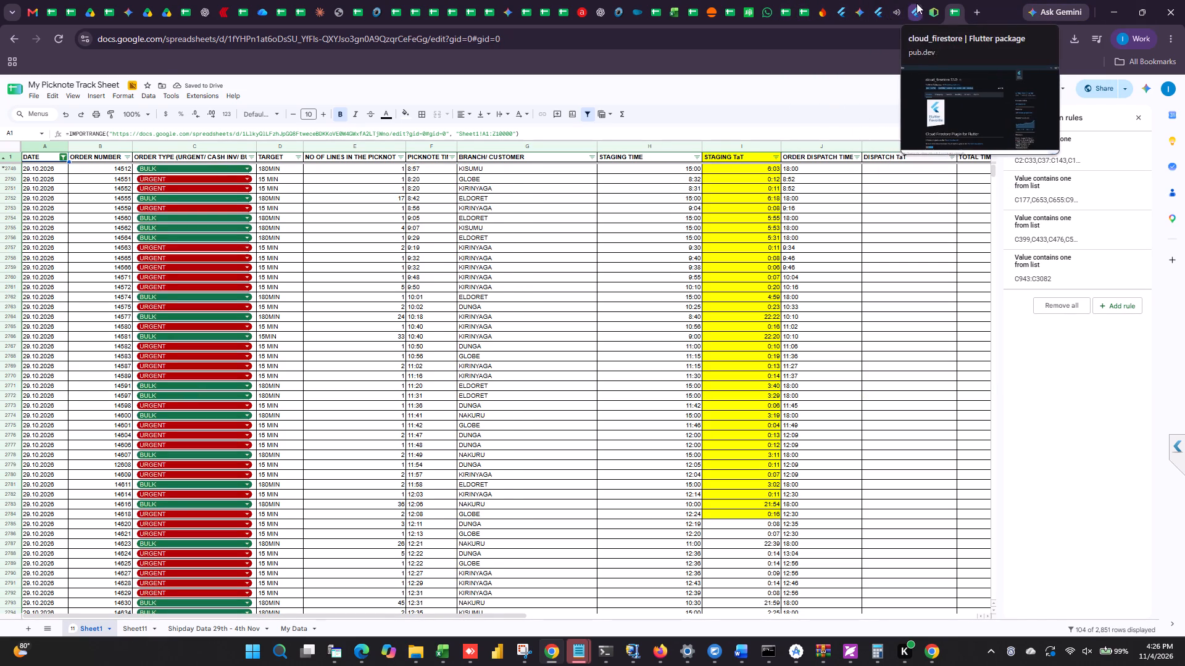
# Switch to the Picking TaT Tracker spreadsheet and review its order rows for 30.10.2026 and 31.10.2026.
pyautogui.click(807, 0)
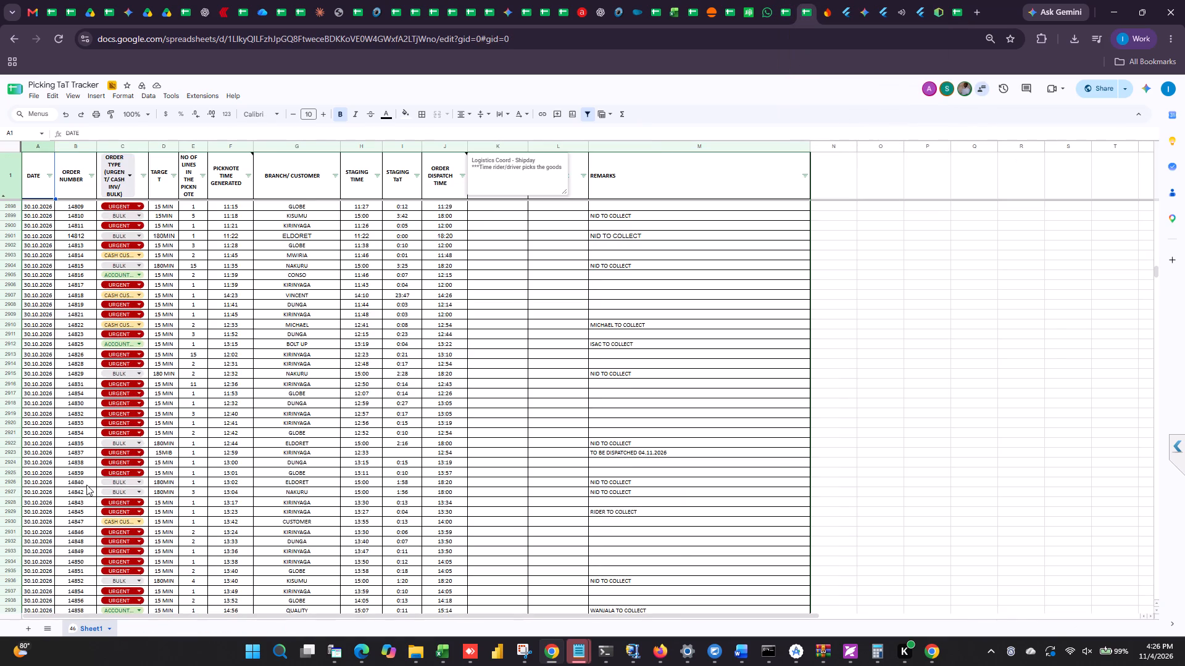
pyautogui.scroll(-15, 131, 422)
pyautogui.scroll(1, 163, 501)
pyautogui.scroll(-8, 163, 501)
pyautogui.scroll(7, 165, 503)
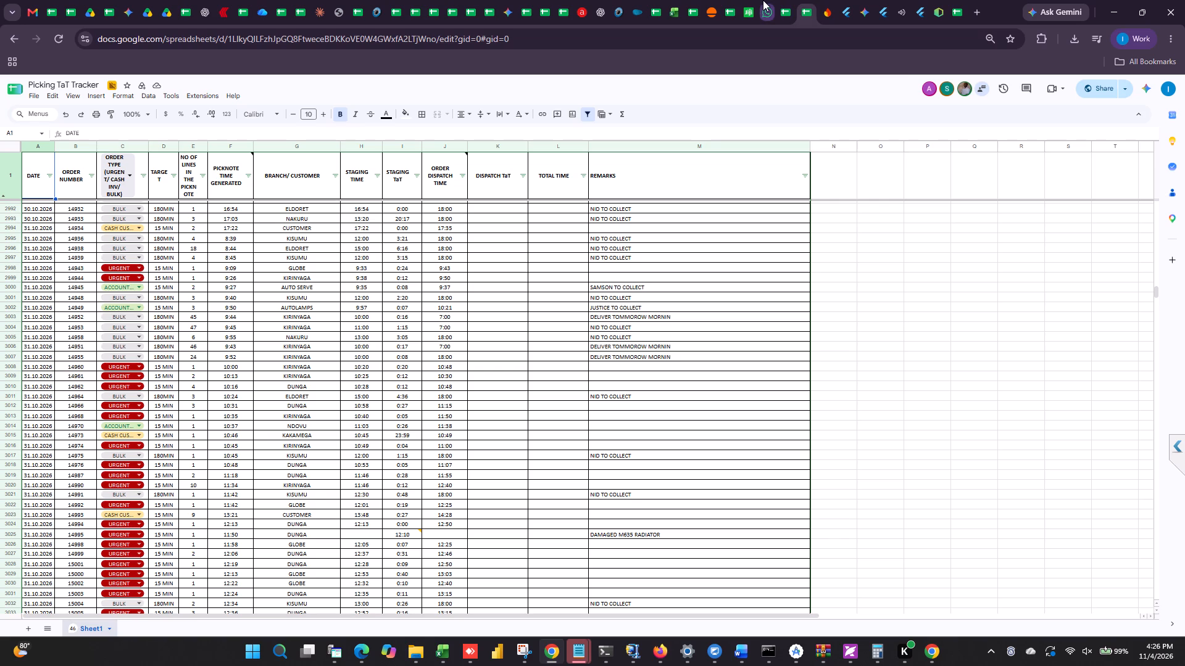
# Return to My Picknote Track Sheet and remove the filter from Sheet1.
pyautogui.click(959, 0)
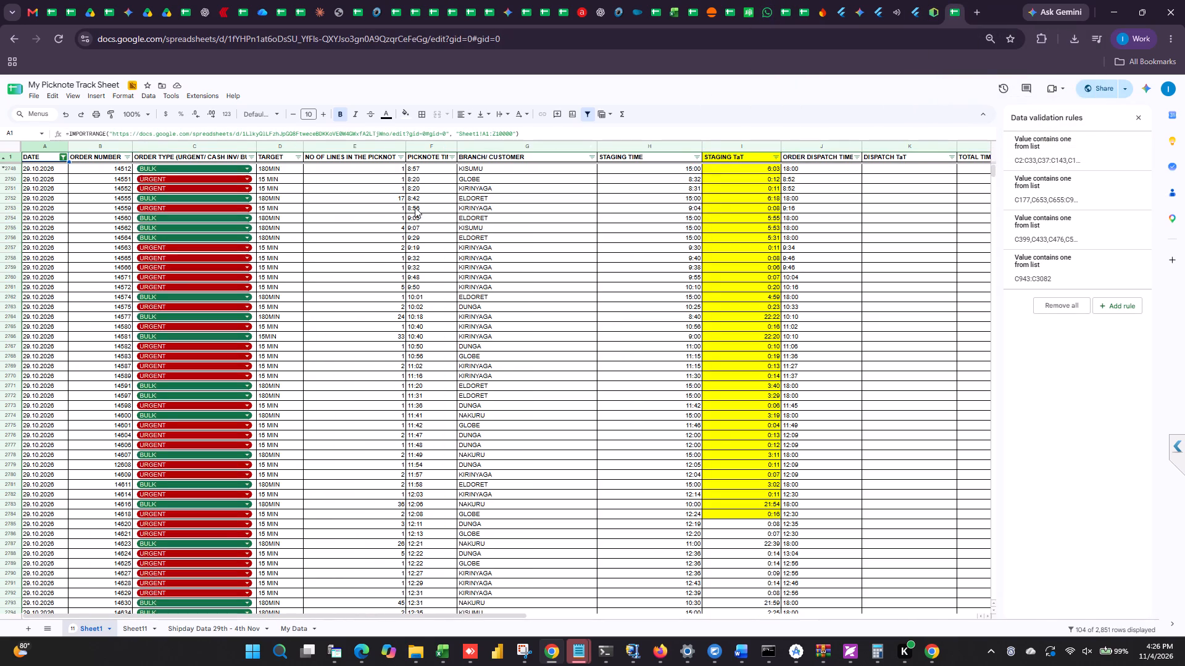
pyautogui.click(589, 117)
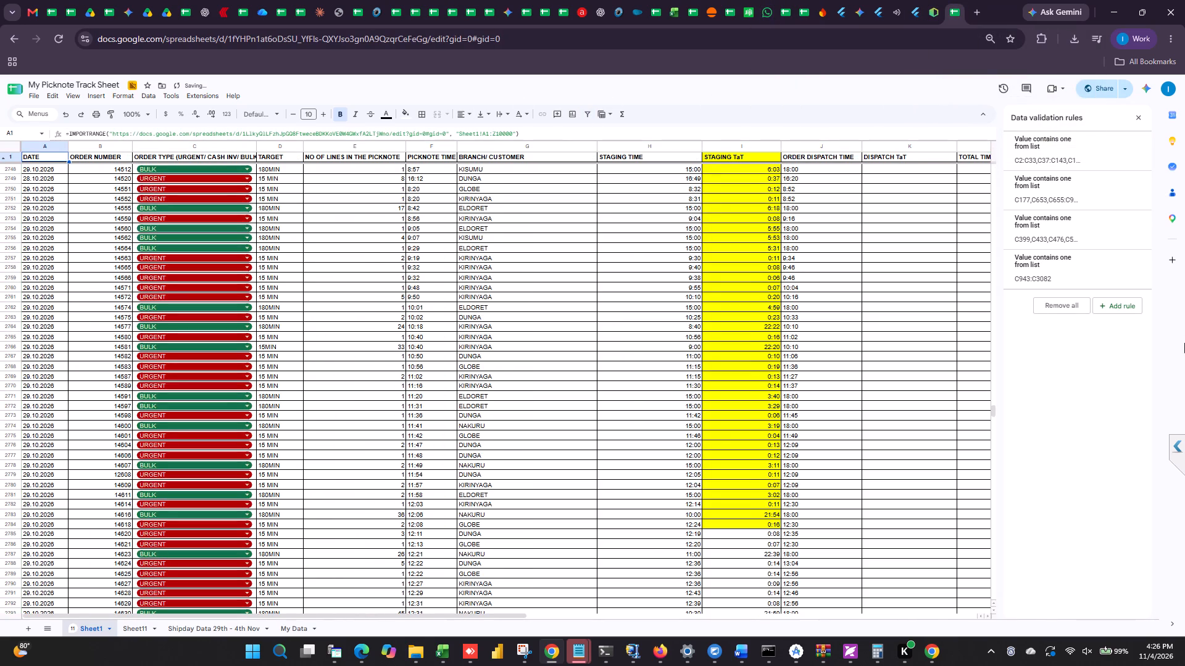
# Apply all borders to the whole data range A1:M3549 in Sheet1.
pyautogui.moveTo(992, 416); pyautogui.dragTo(989, 437)
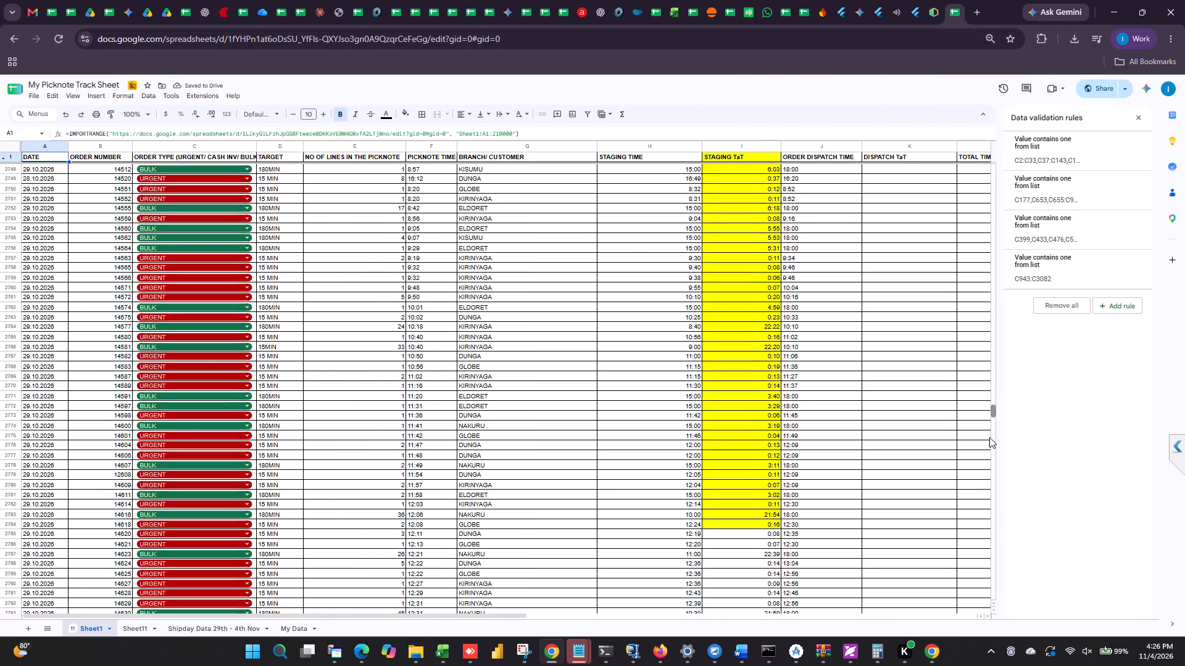
pyautogui.moveTo(989, 437); pyautogui.dragTo(994, 508)
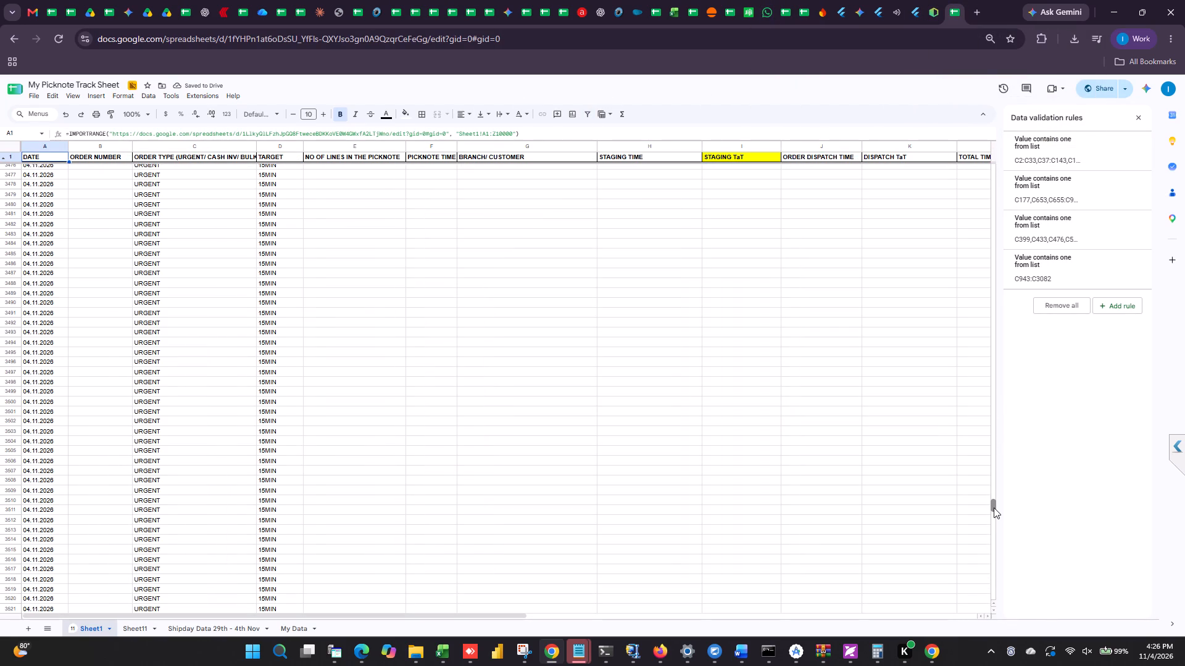
pyautogui.moveTo(994, 508); pyautogui.dragTo(992, 428)
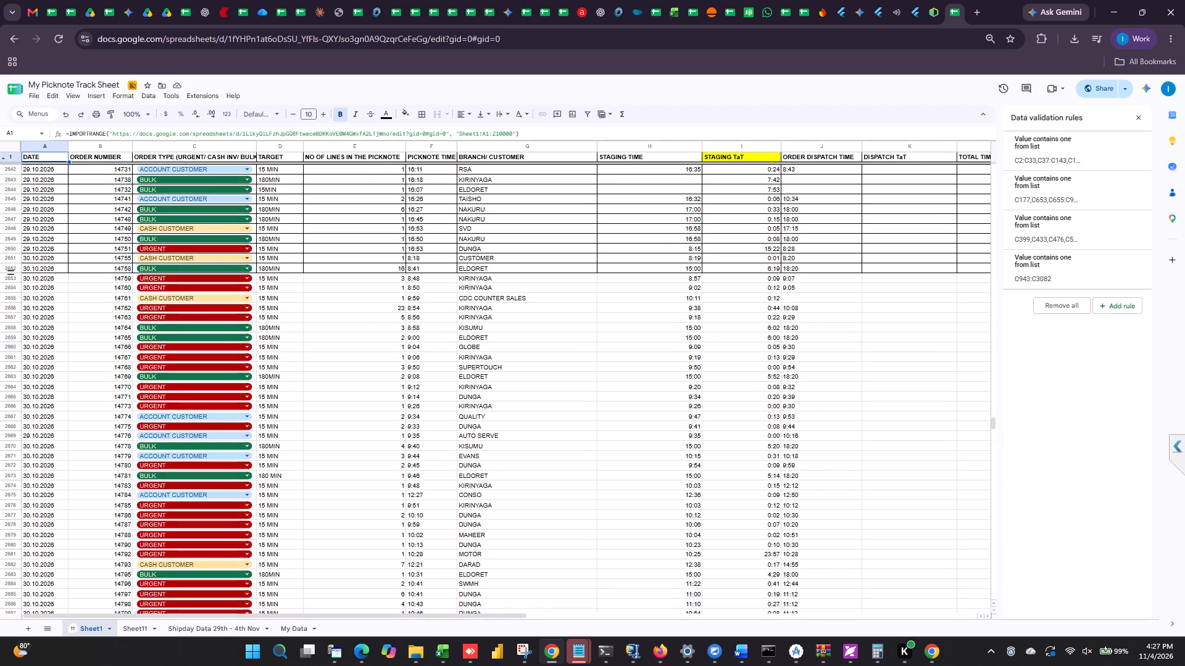
pyautogui.click(10, 277)
pyautogui.hotkey('ctrl', 'a')
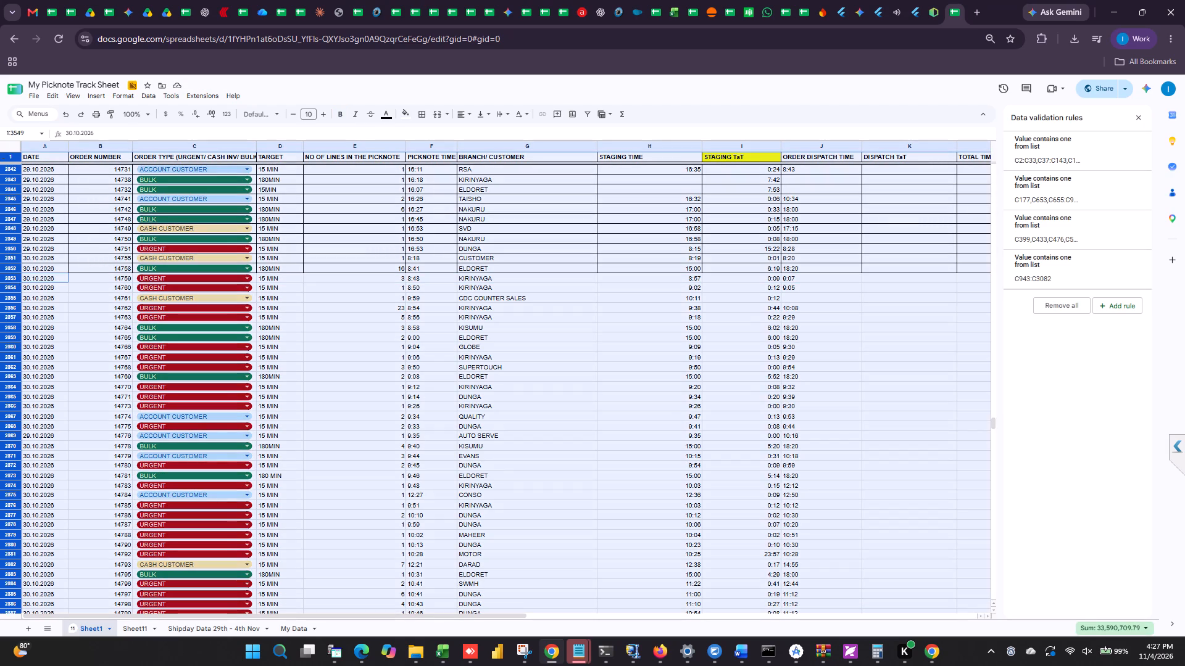
pyautogui.click(56, 324)
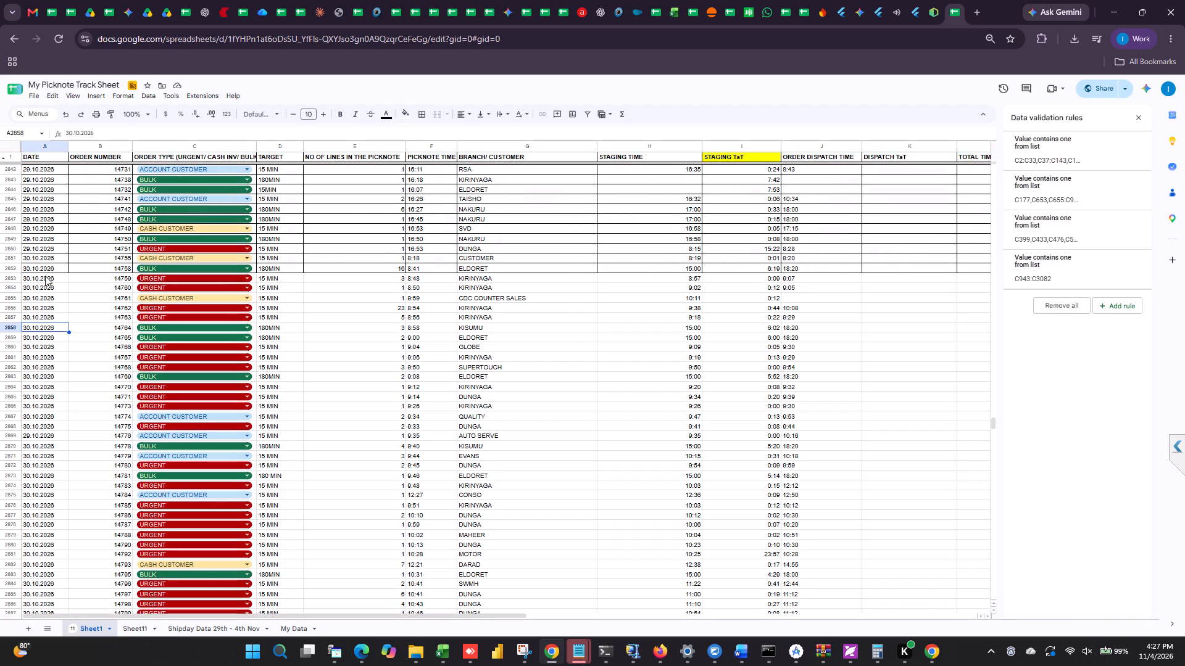
pyautogui.click(42, 160)
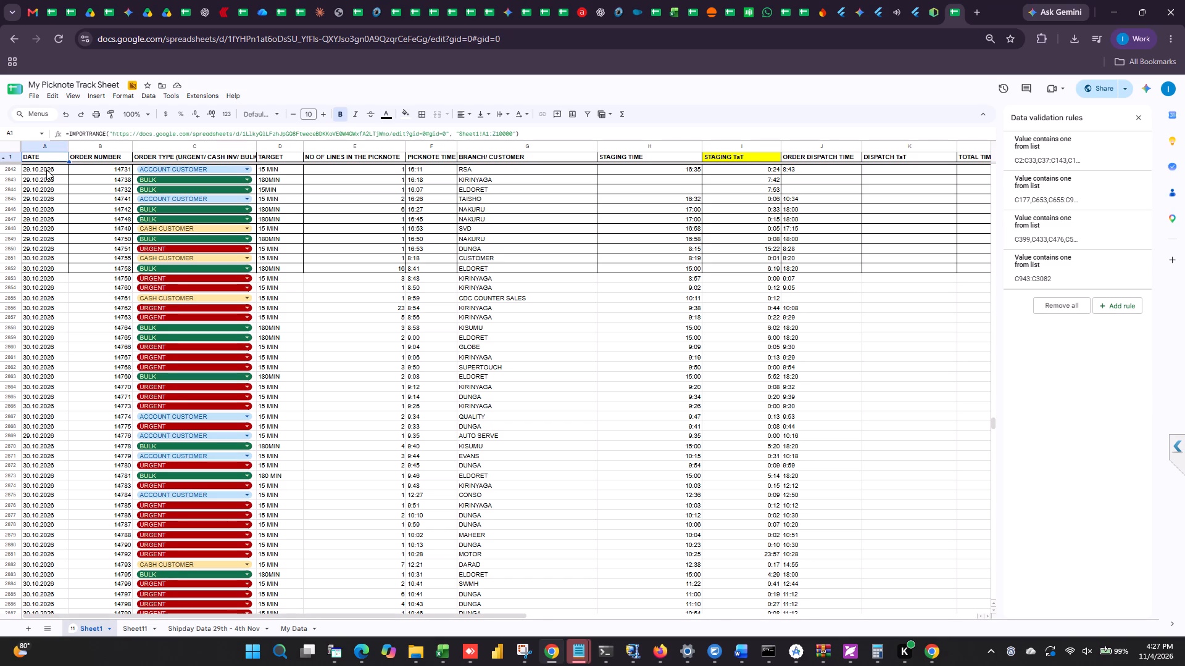
pyautogui.hotkey('ctrl', 'a')
pyautogui.click(420, 113)
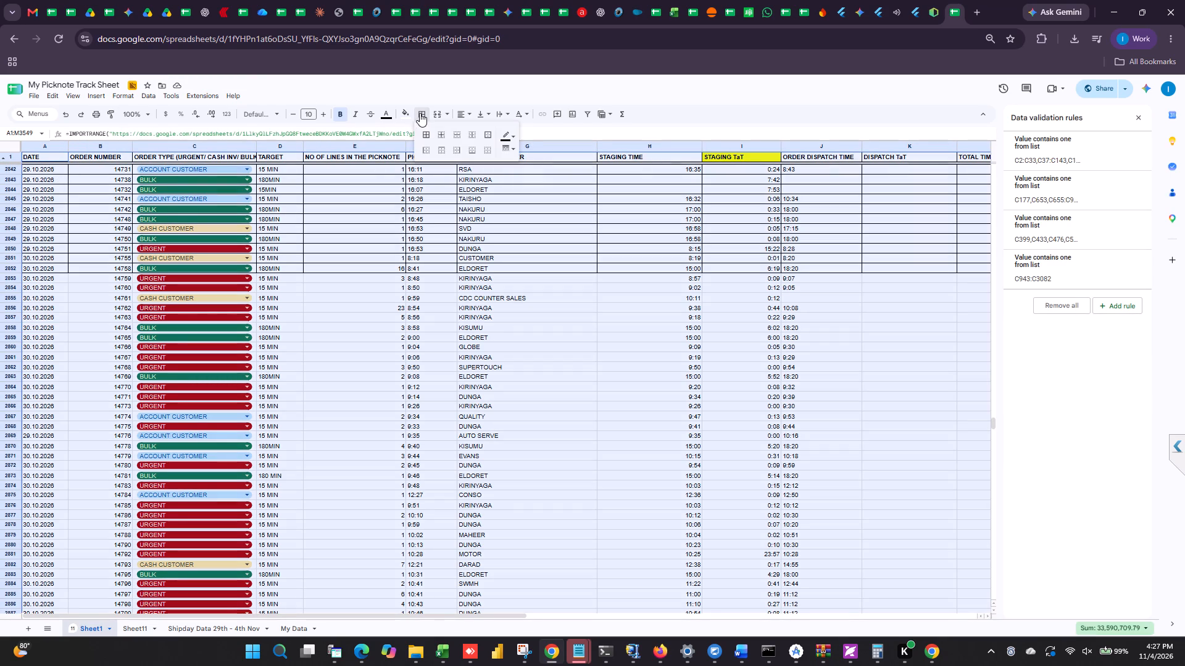
pyautogui.click(420, 132)
pyautogui.click(114, 425)
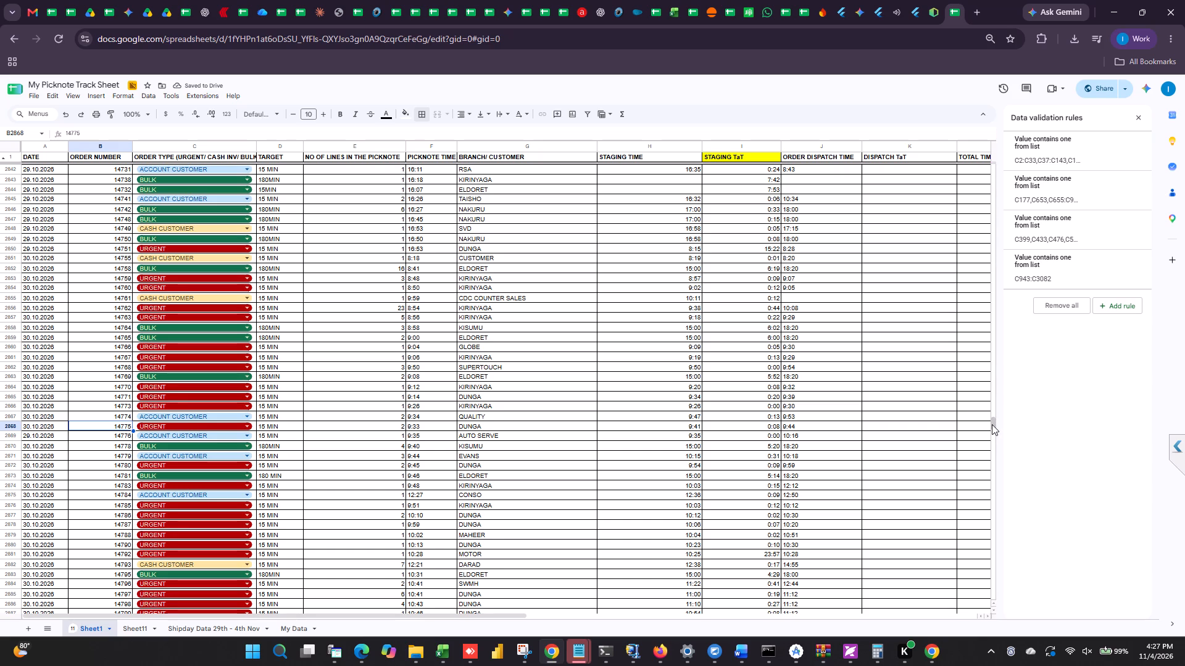
# Create a filter over Sheet1's full data range from the header row.
pyautogui.moveTo(992, 424); pyautogui.dragTo(1010, 92)
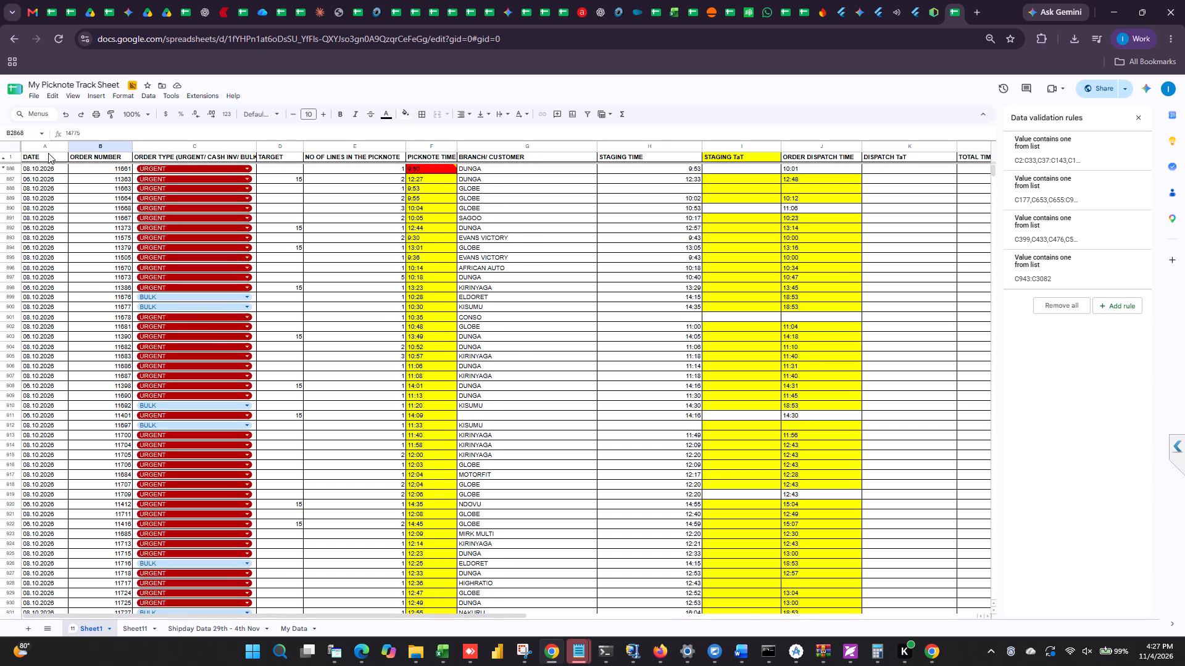
pyautogui.click(49, 154)
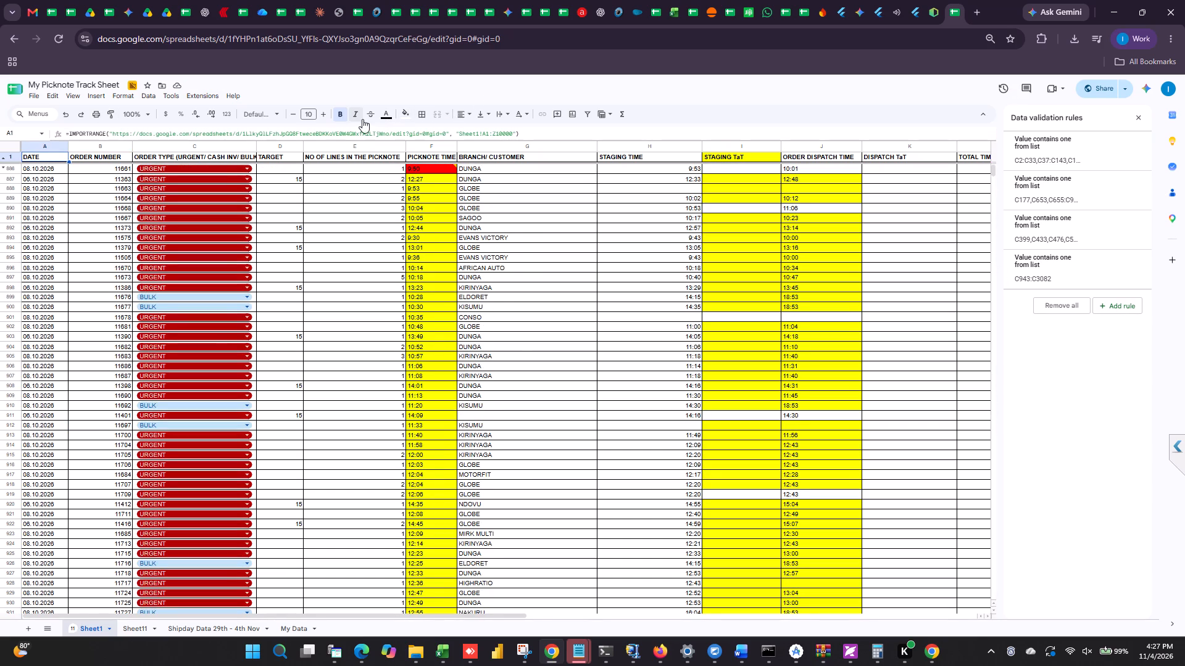
pyautogui.click(589, 119)
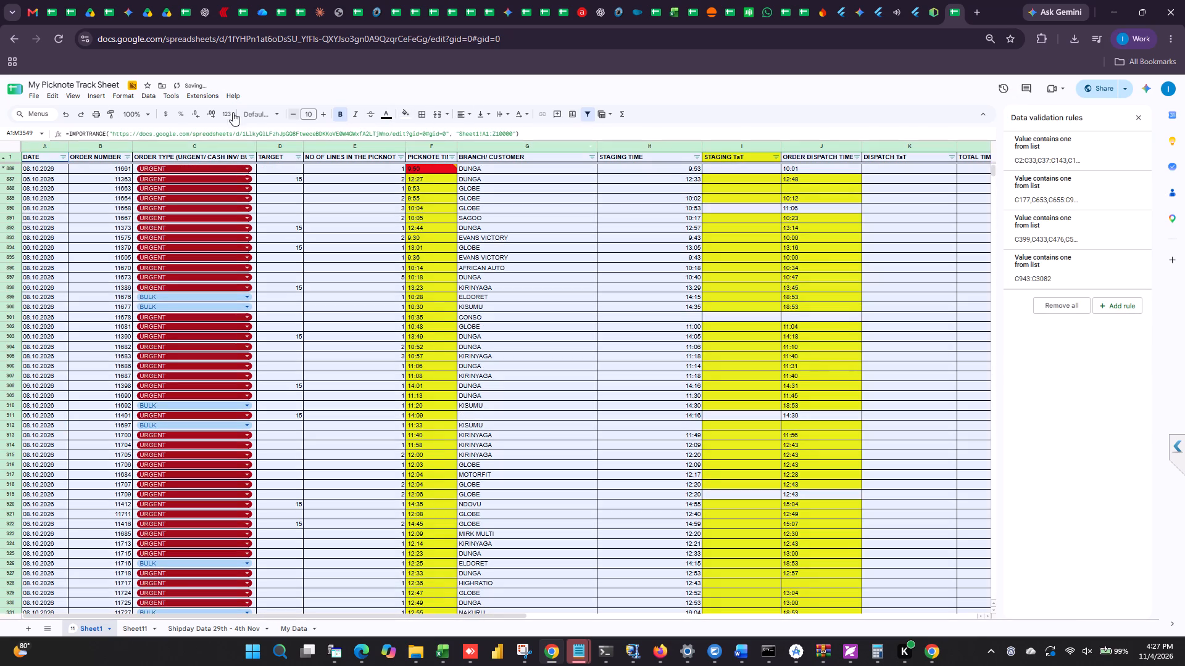
# Filter Sheet1's DATE column to 29.10.2026, 02.11.2026, 03.11.2026 and 04.11.2026 only.
pyautogui.click(65, 156)
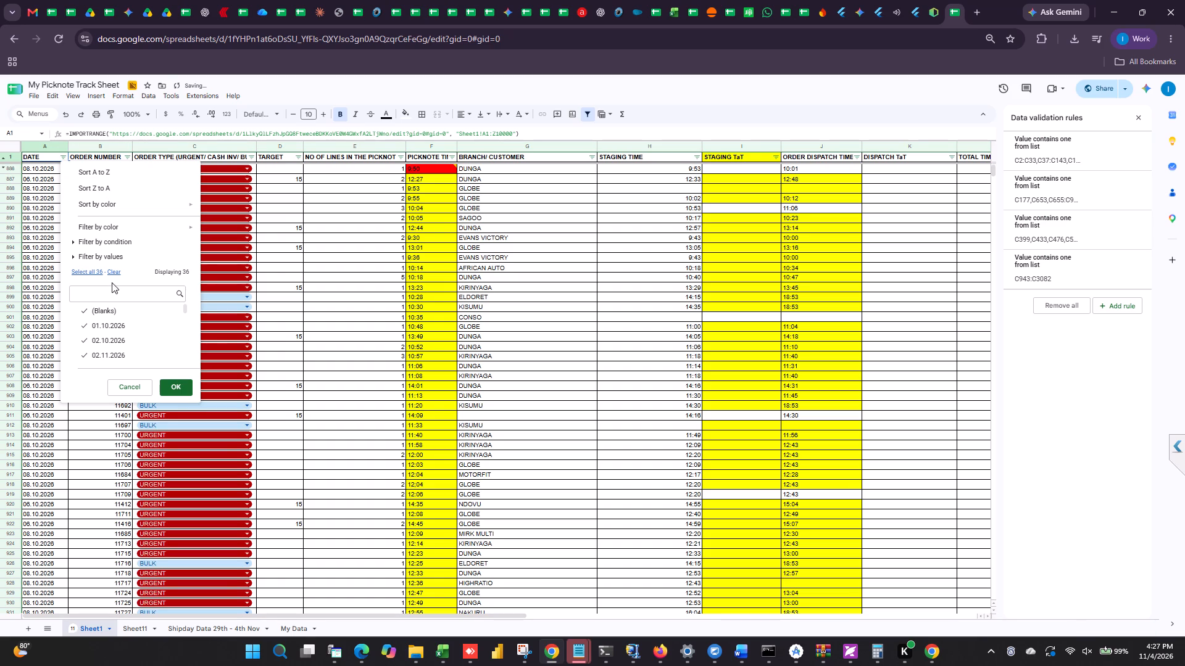
pyautogui.click(109, 272)
pyautogui.scroll(-18, 110, 380)
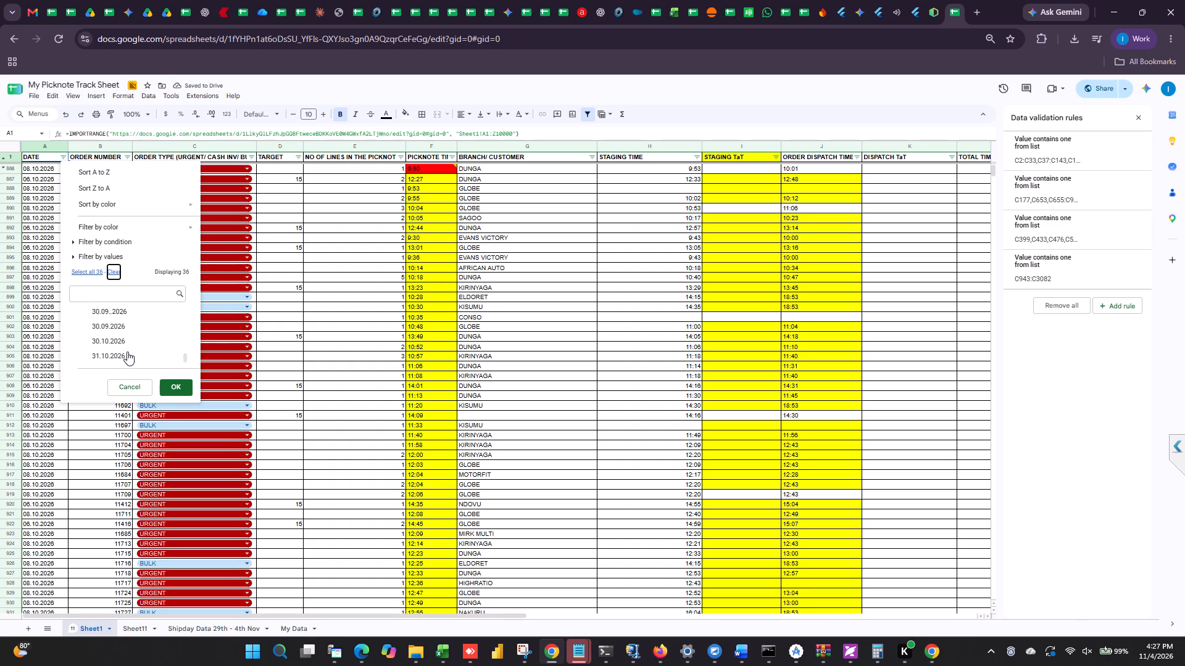
pyautogui.scroll(2, 127, 351)
pyautogui.scroll(-2, 122, 332)
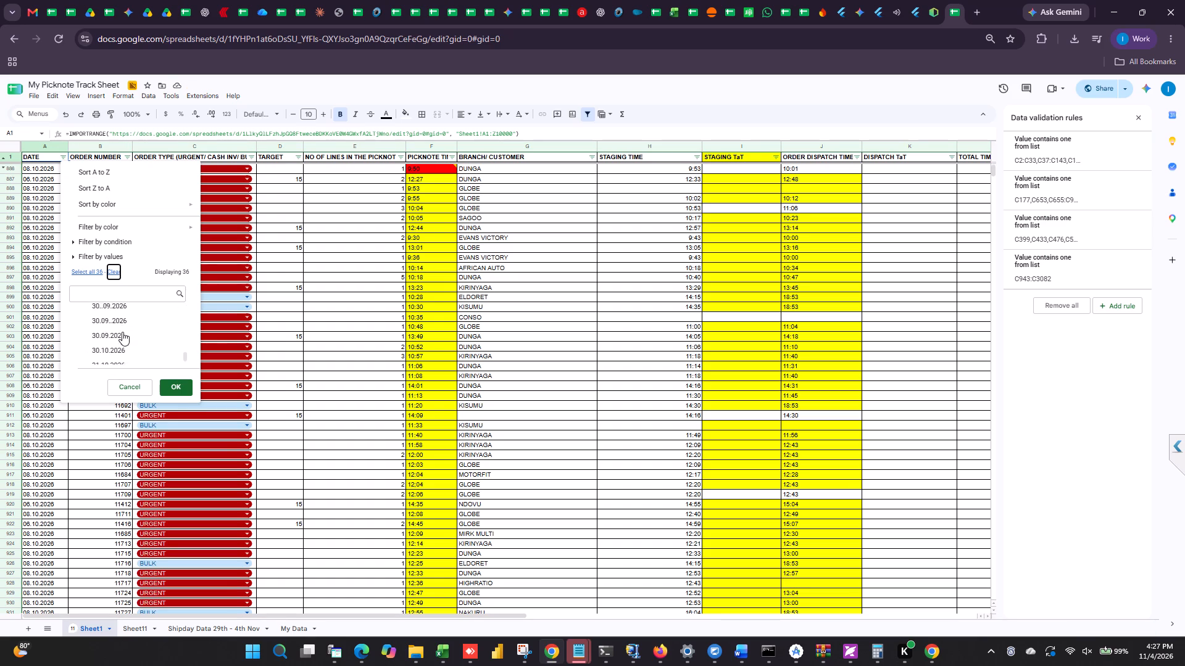
pyautogui.scroll(1, 122, 332)
pyautogui.click(122, 332)
pyautogui.scroll(-1, 123, 346)
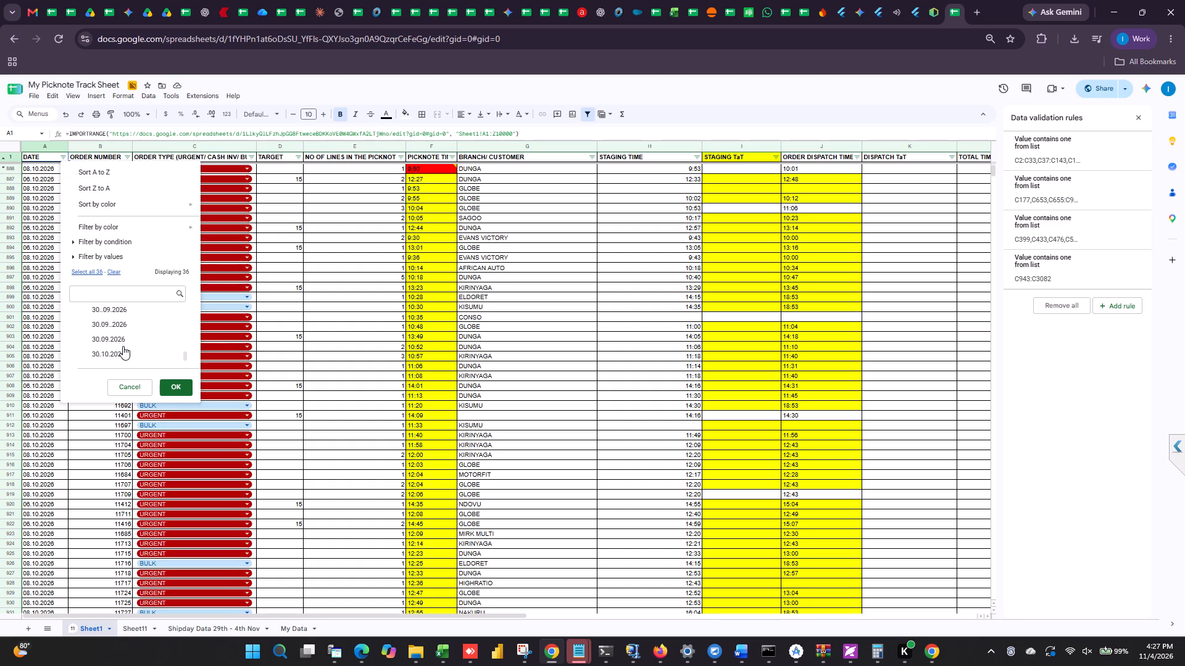
pyautogui.scroll(-6, 123, 346)
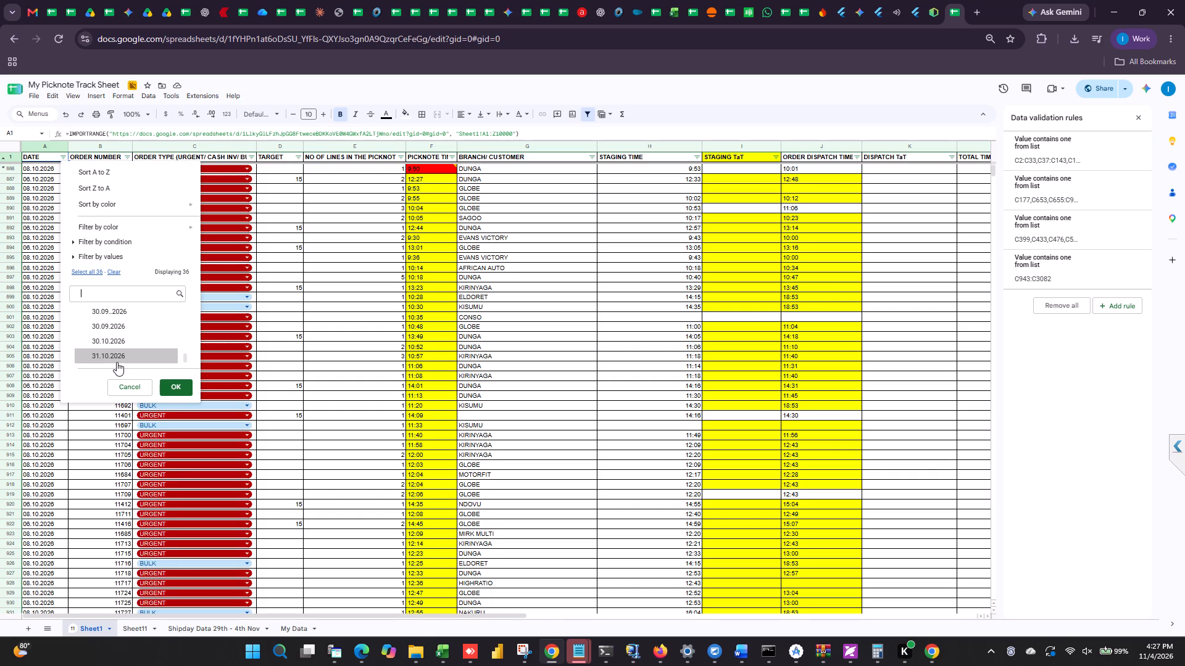
pyautogui.scroll(11, 117, 362)
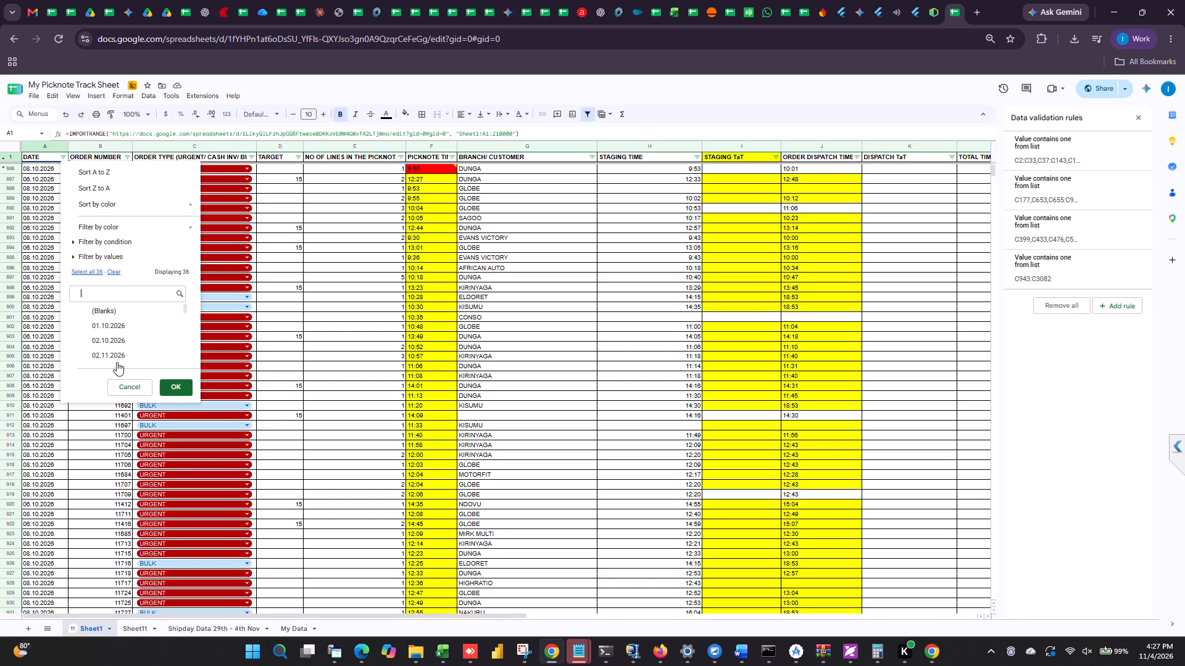
pyautogui.click(118, 356)
pyautogui.scroll(-1, 118, 356)
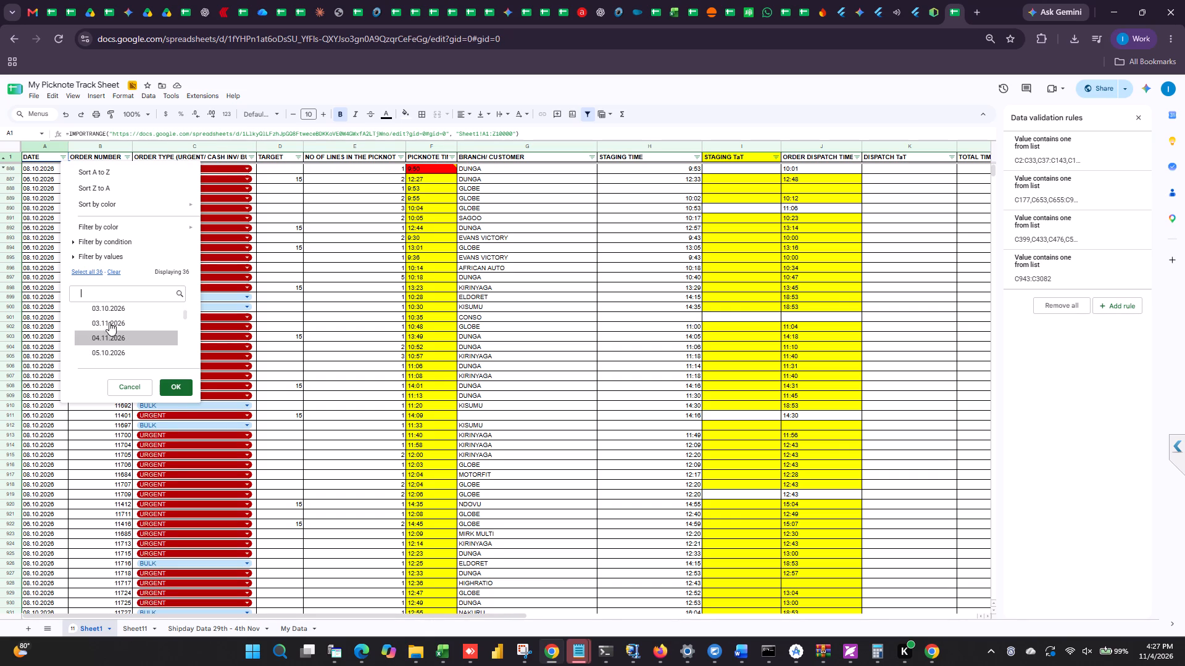
pyautogui.click(104, 321)
pyautogui.click(106, 333)
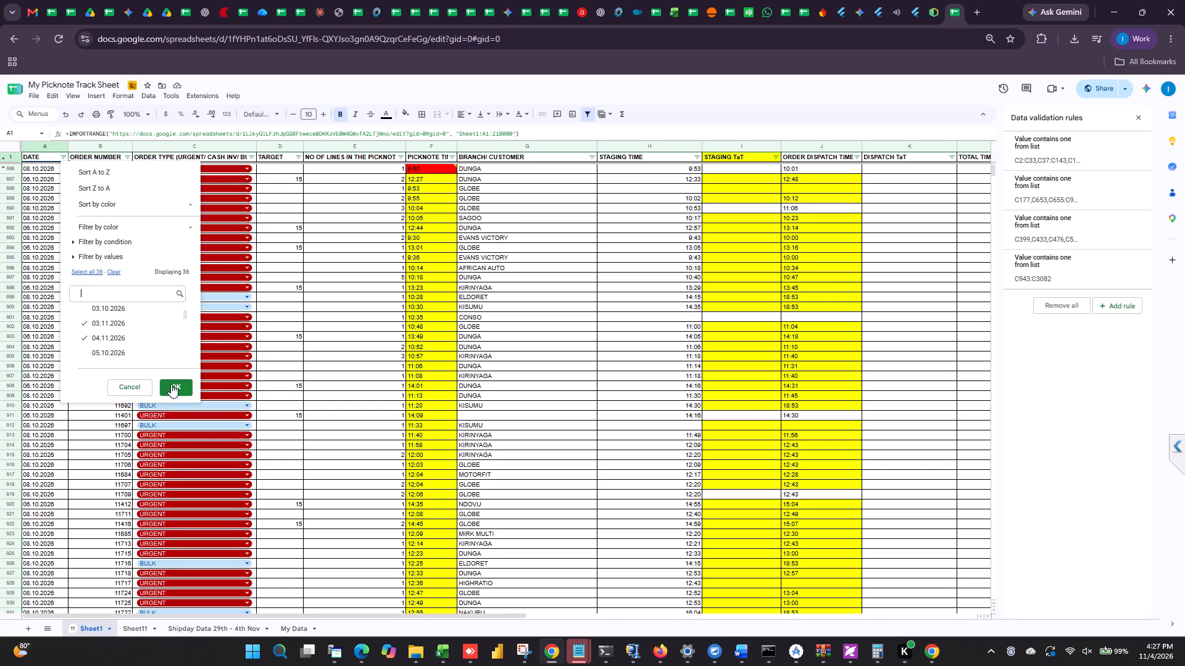
pyautogui.click(171, 384)
# Add 30.10.2026 to the dates shown by Sheet1's DATE filter and look over the filtered rows.
pyautogui.scroll(-7, 144, 382)
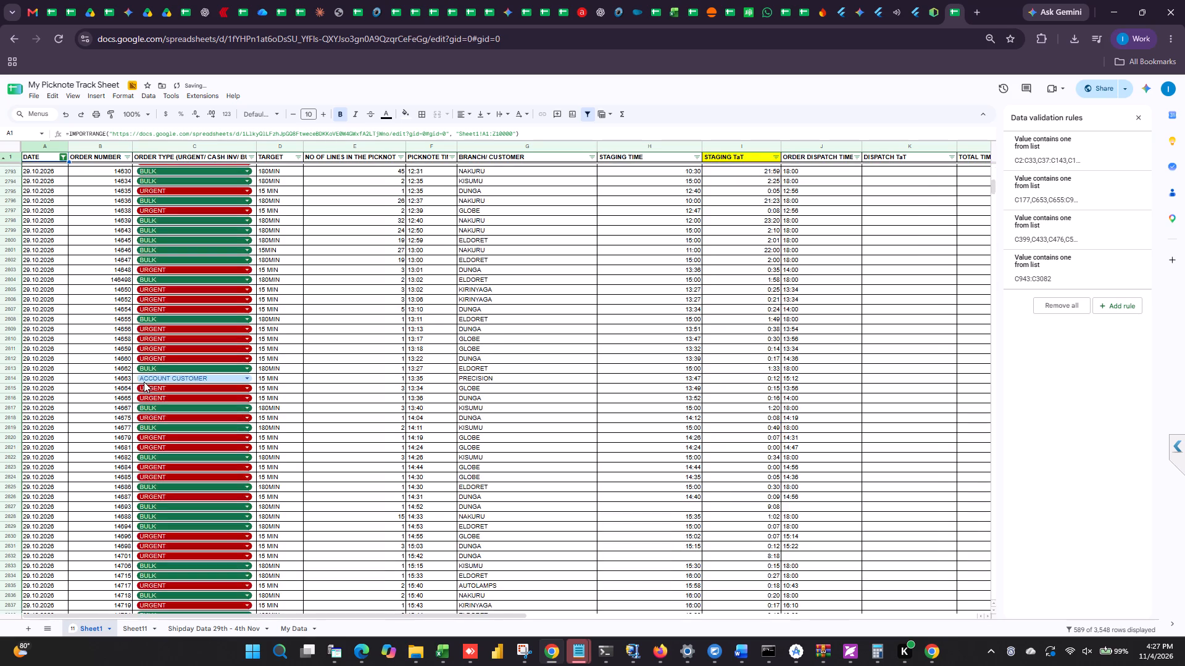
pyautogui.scroll(-14, 144, 382)
pyautogui.scroll(15, 153, 390)
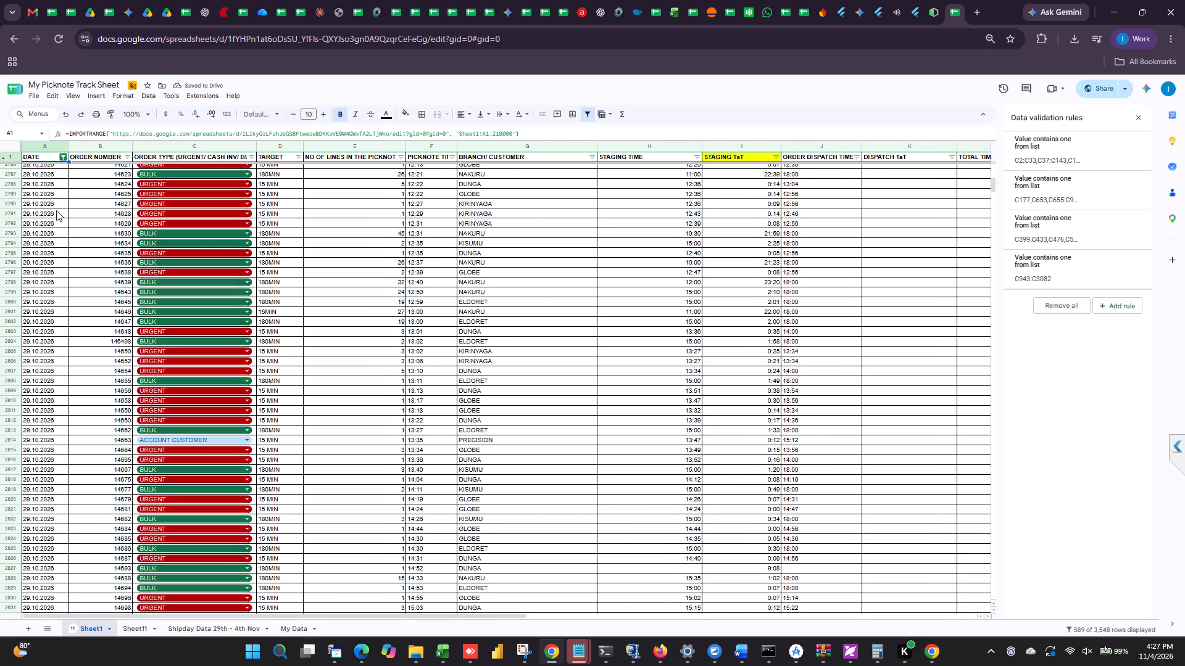
pyautogui.scroll(7, 48, 239)
pyautogui.click(61, 157)
pyautogui.scroll(-1, 128, 338)
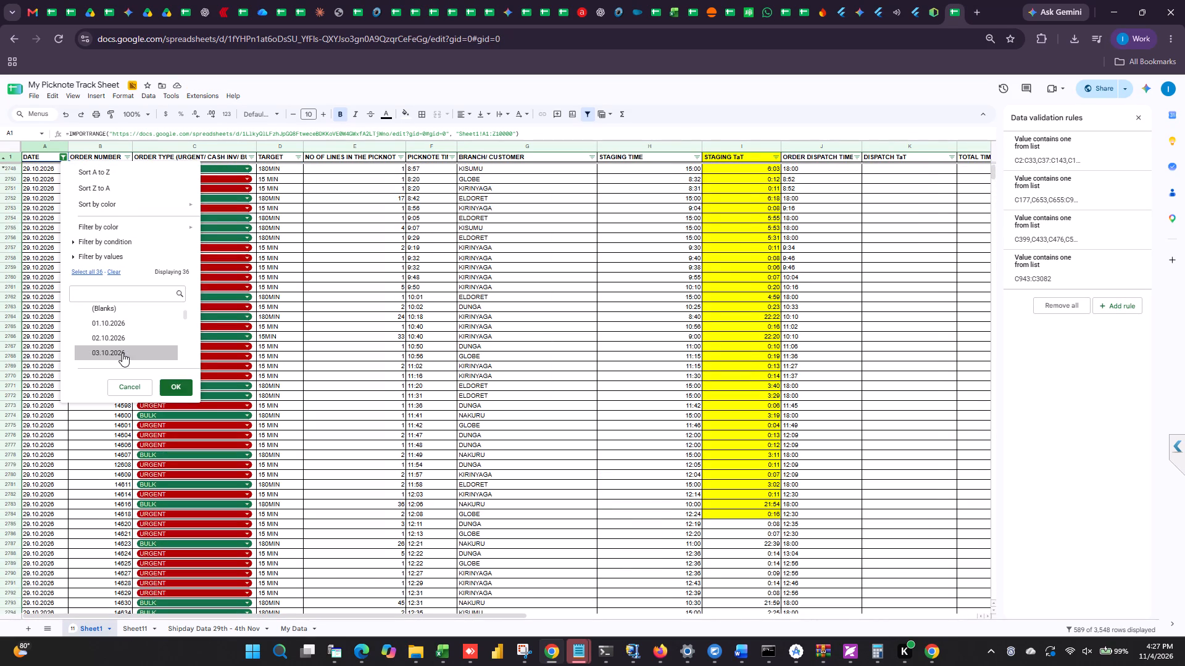
pyautogui.scroll(-6, 122, 353)
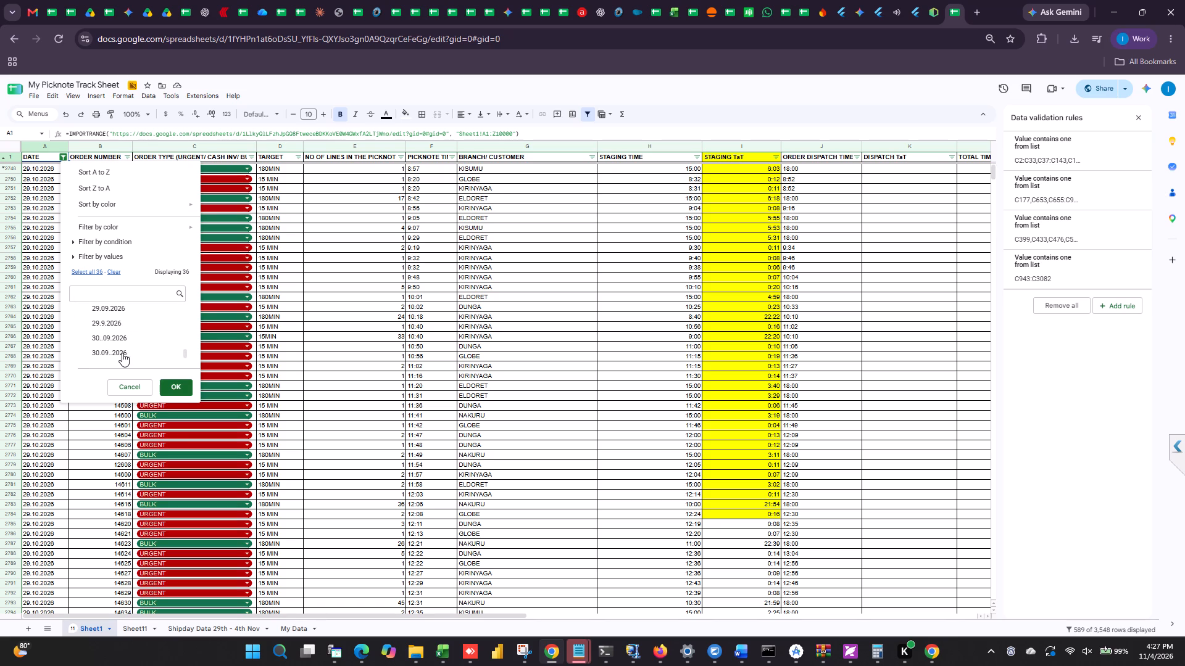
pyautogui.scroll(-1, 122, 353)
pyautogui.click(126, 337)
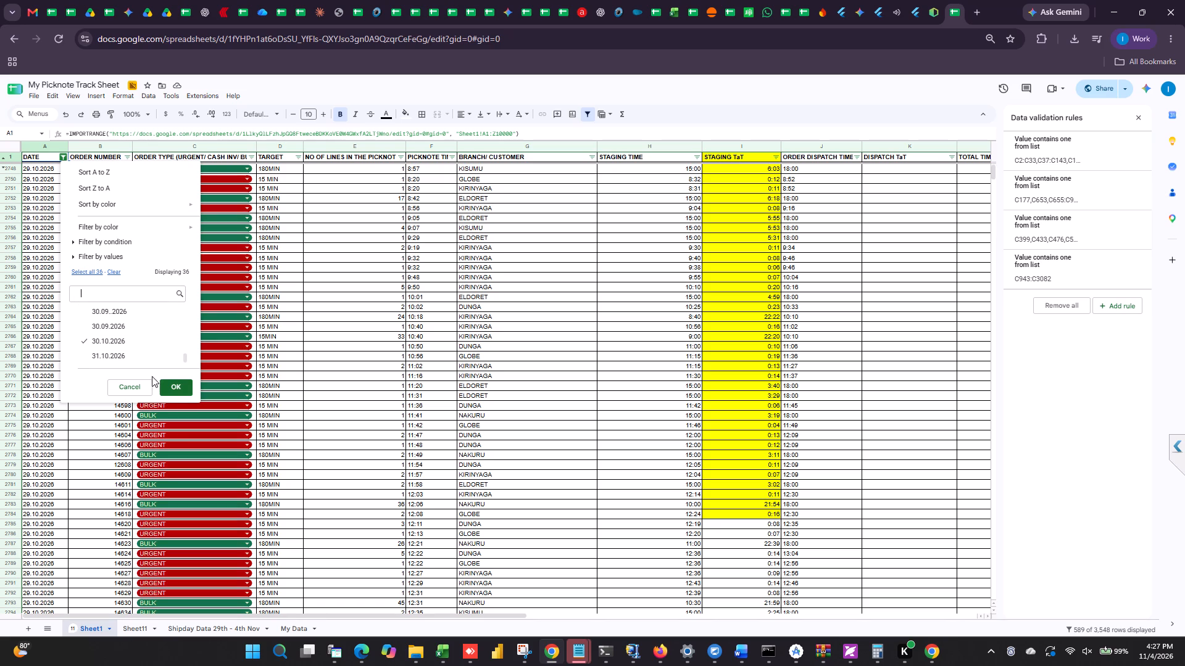
pyautogui.click(178, 388)
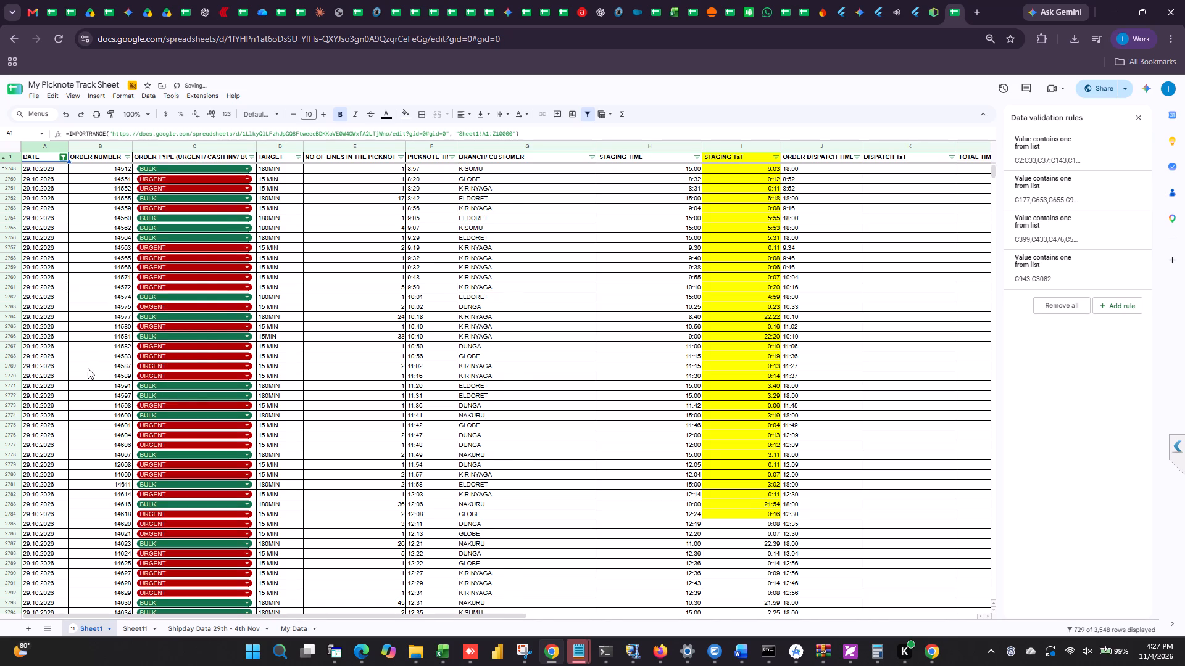
pyautogui.scroll(-15, 88, 368)
pyautogui.scroll(16, 88, 370)
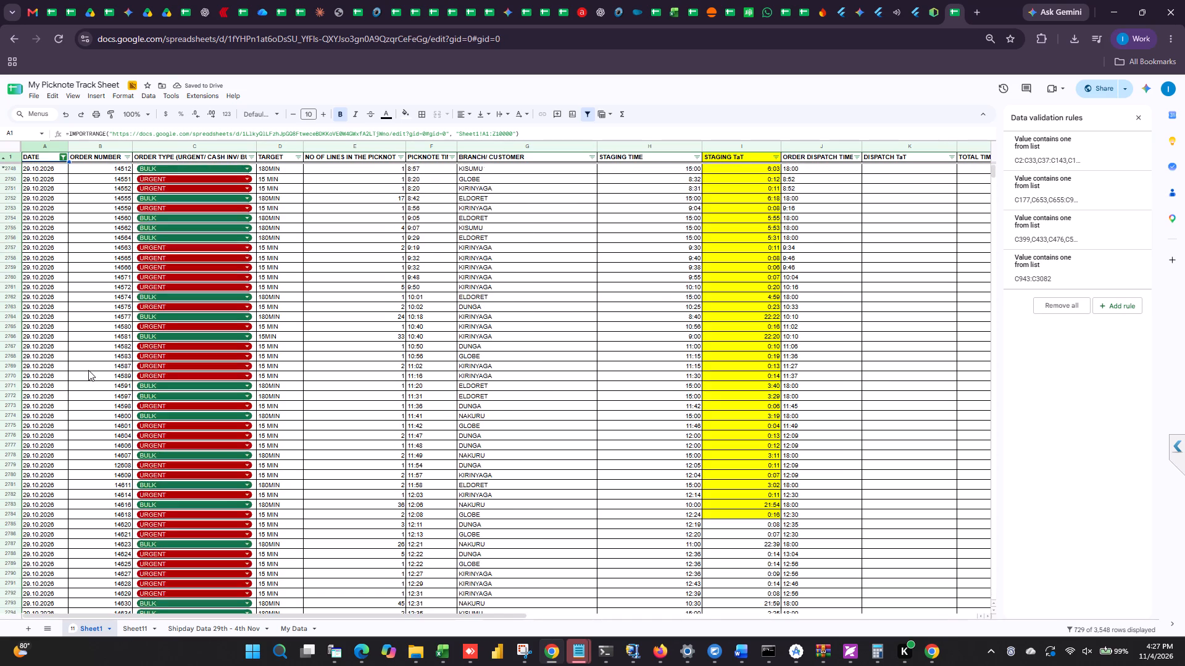
pyautogui.scroll(20, 88, 370)
pyautogui.scroll(20, 88, 370)
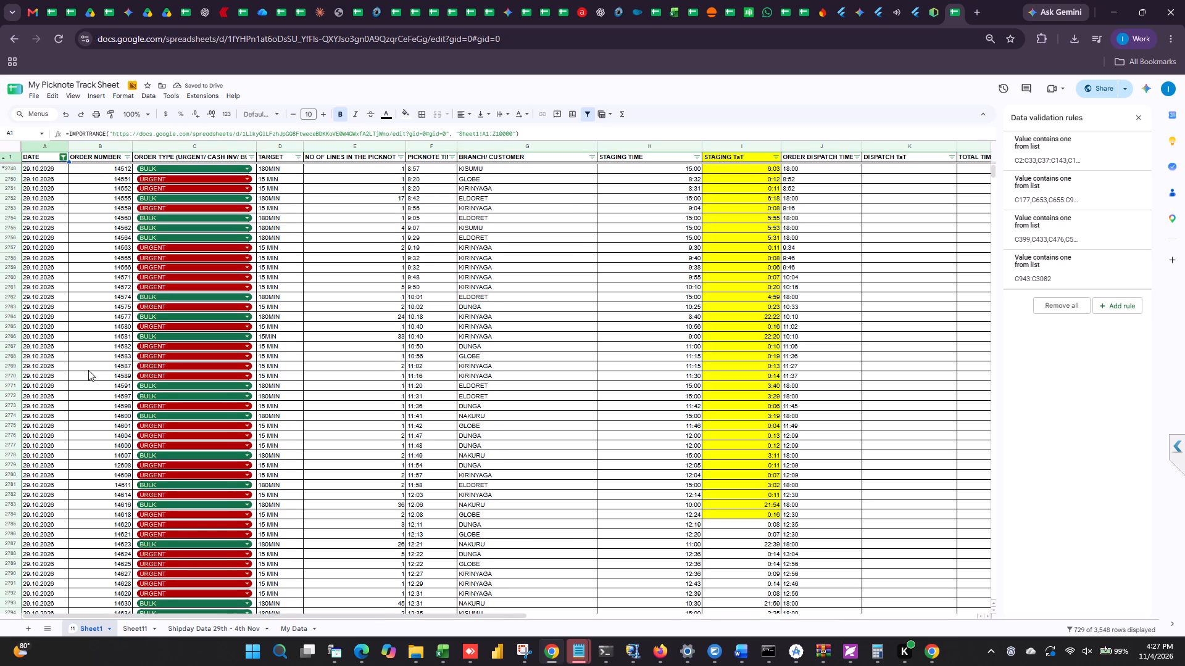